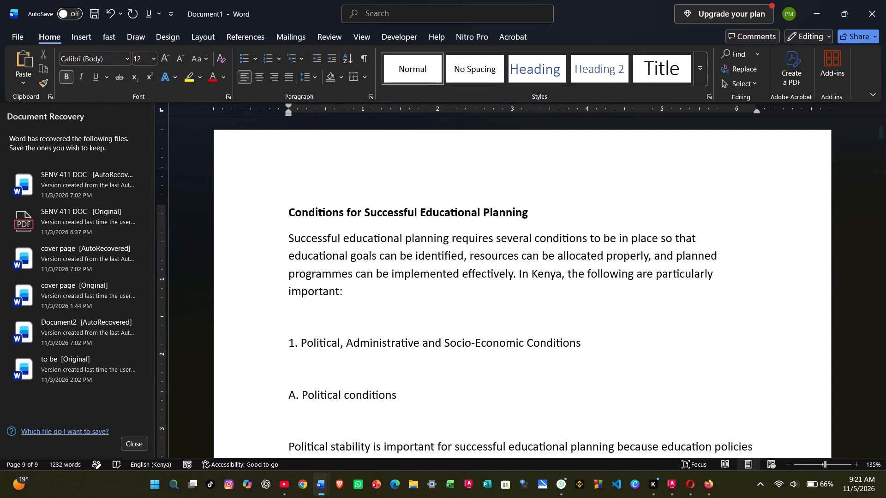
Delete the blank line between the introductory paragraph and the "1. Political, Administrative and Socio-Economic Conditions" heading.
click(299, 322)
key(BackSpace)
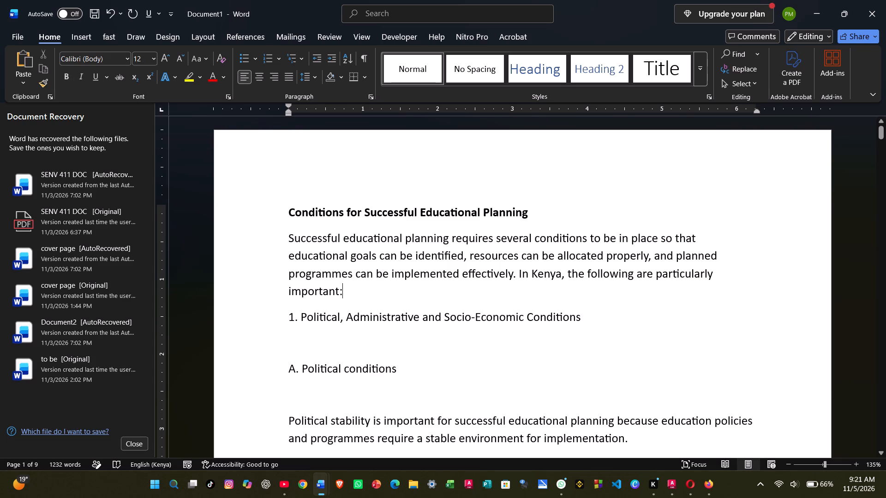
Make the "A. Political conditions" subheading bold and italic.
scroll(318, 352, down, 1)
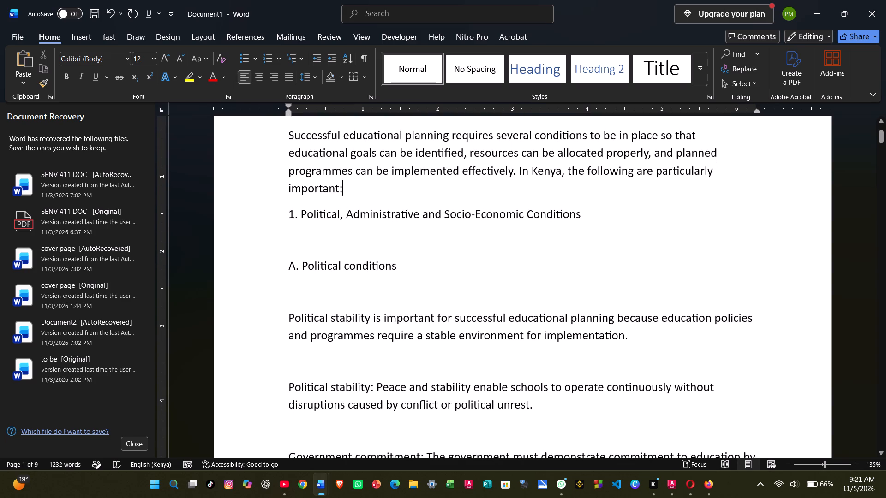
scroll(309, 321, up, 1)
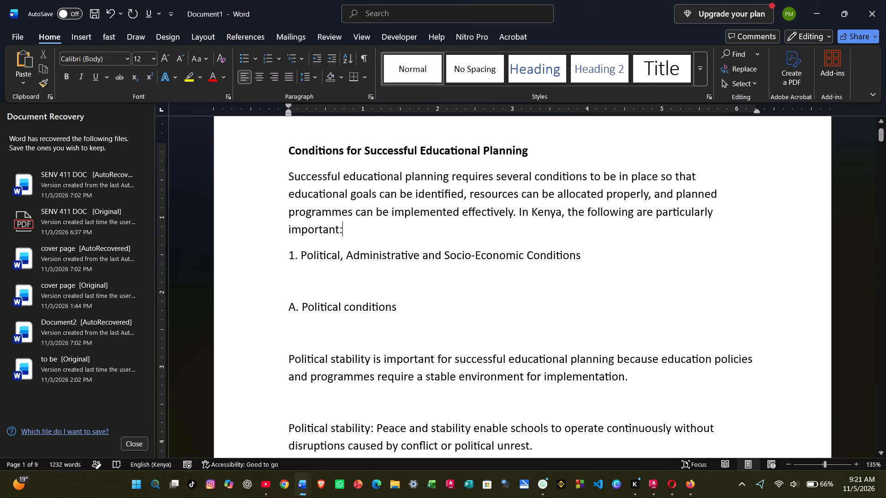
drag(284, 309, 419, 324)
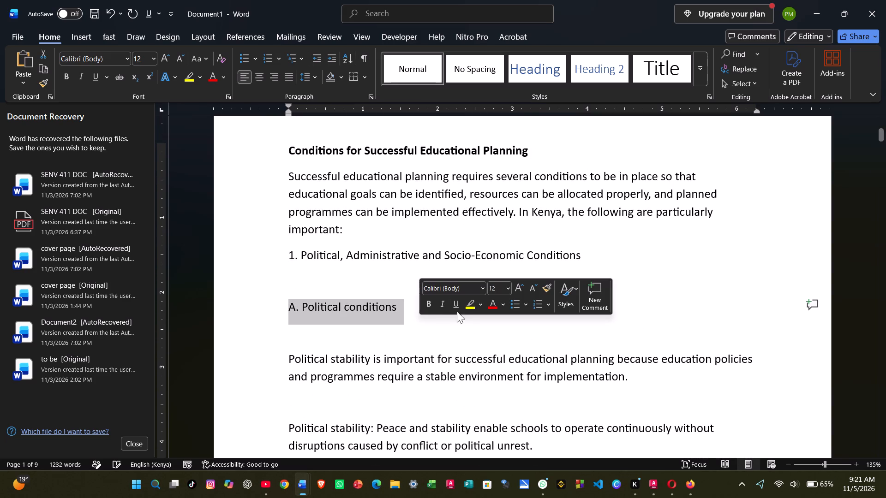
click(445, 305)
click(428, 302)
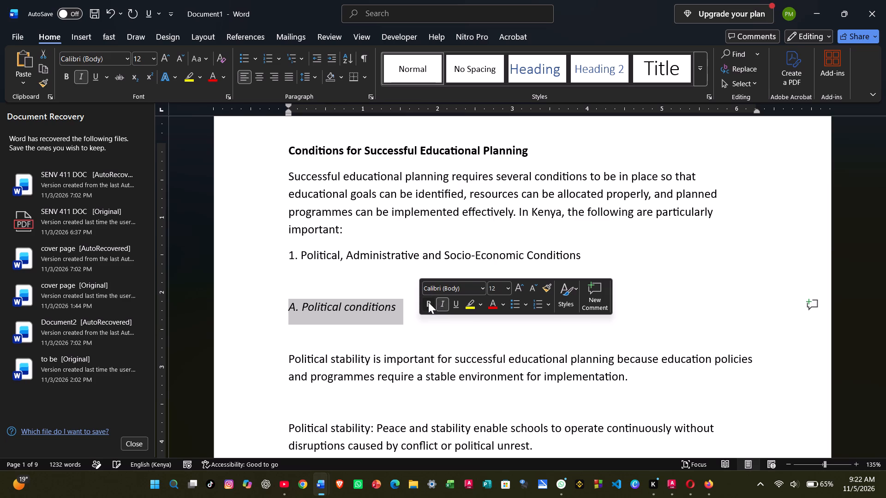
Remove the blank lines directly below and above the "A. Political conditions" subheading.
click(403, 331)
scroll(403, 331, down, 1)
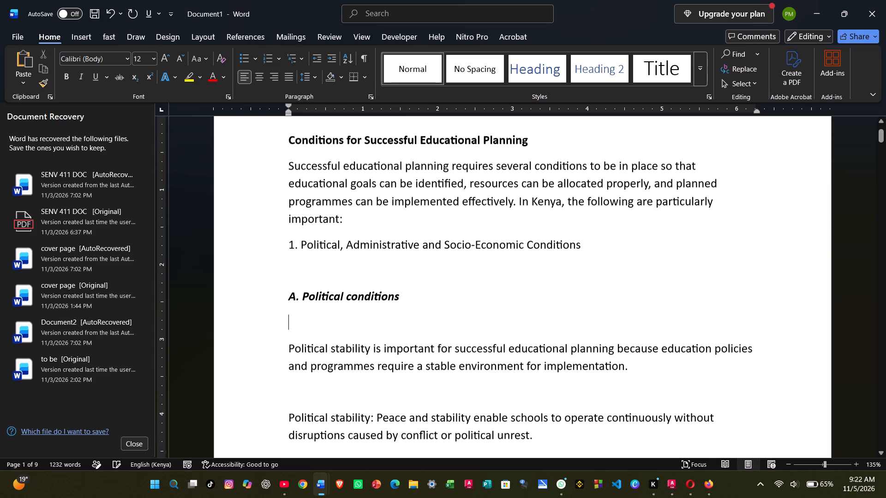
scroll(403, 331, down, 1)
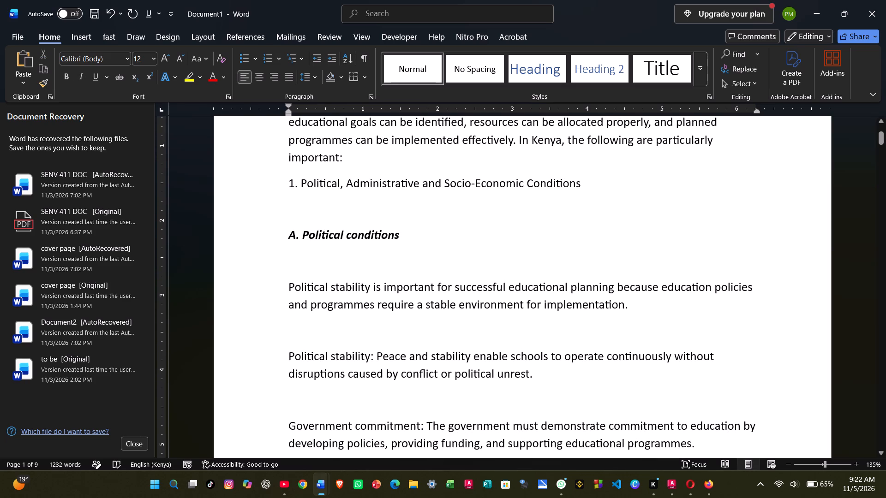
key(BackSpace)
click(364, 313)
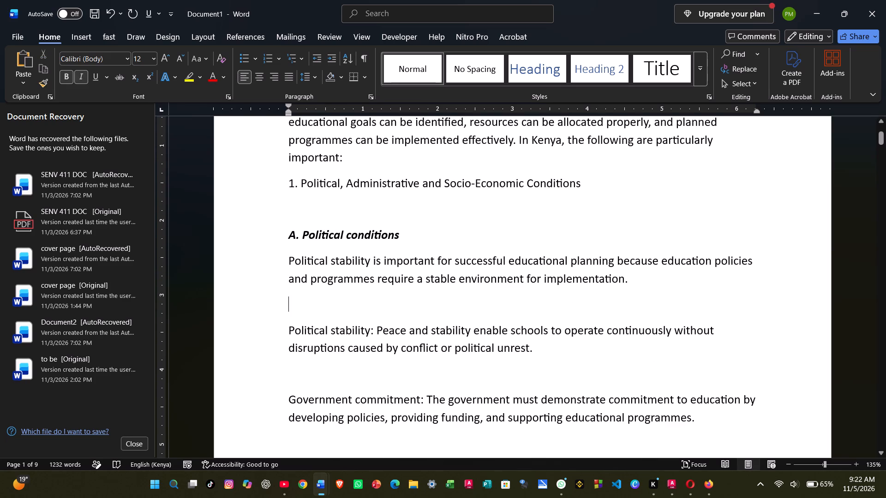
click(293, 219)
key(BackSpace)
Make the "1. Political, Administrative and Socio-Economic Conditions" heading bold.
drag(286, 182, 564, 186)
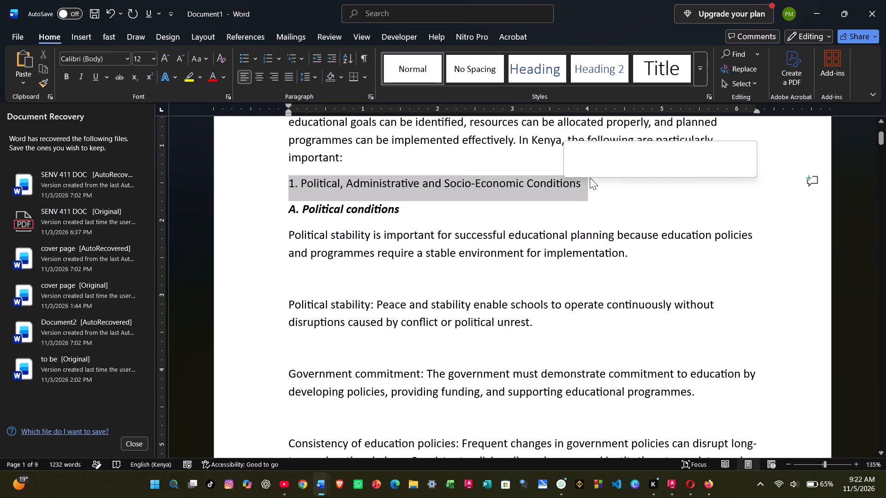
click(574, 167)
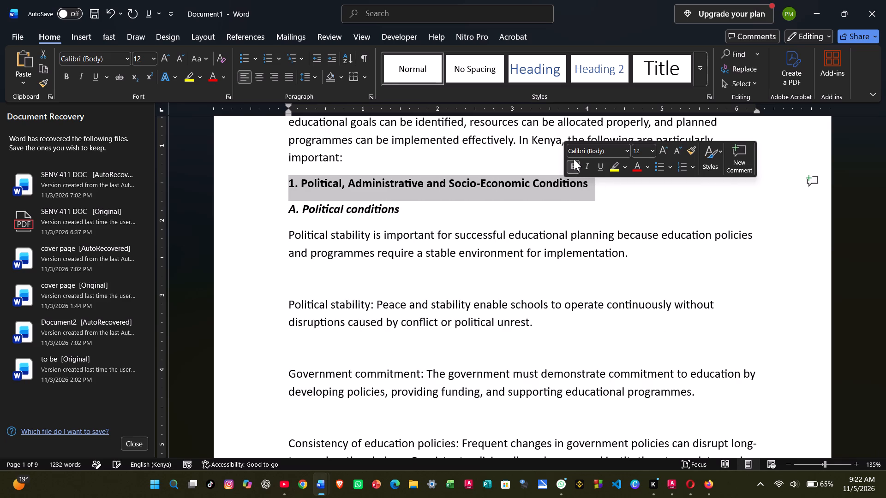
click(511, 225)
Remove the blank lines above and below the "Political stability:" paragraph under Political conditions.
scroll(399, 266, down, 1)
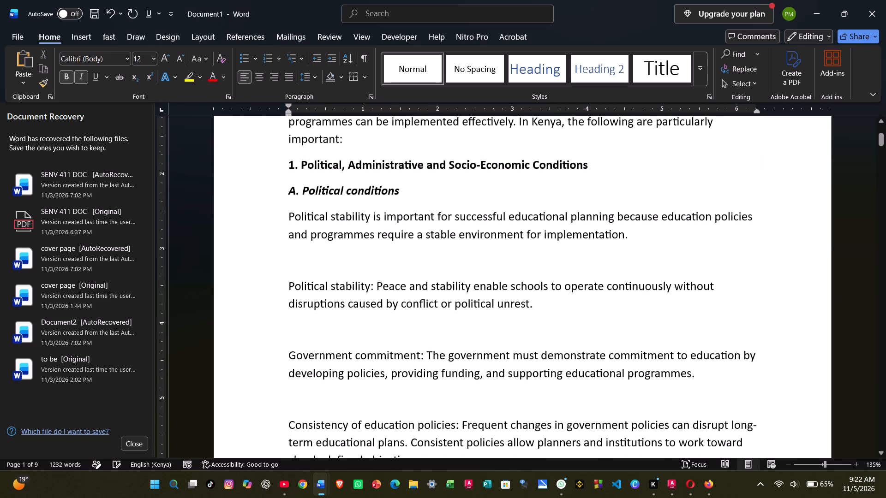
scroll(399, 266, down, 1)
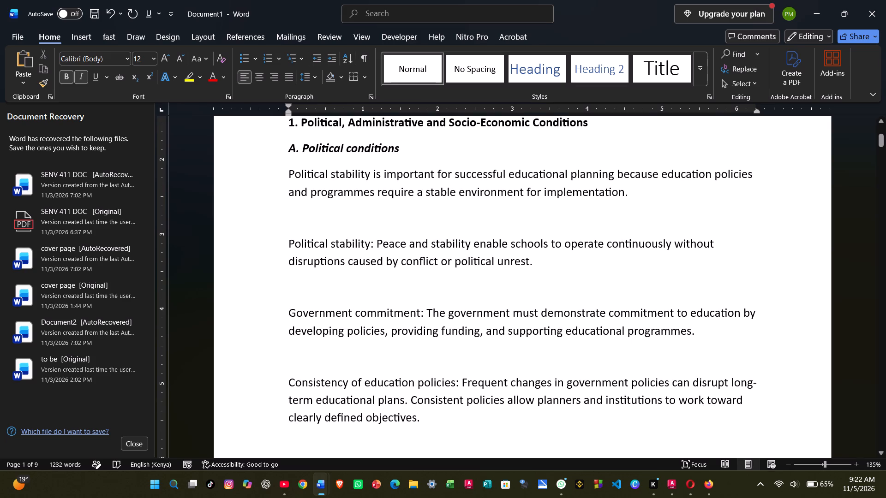
click(299, 229)
key(BackSpace)
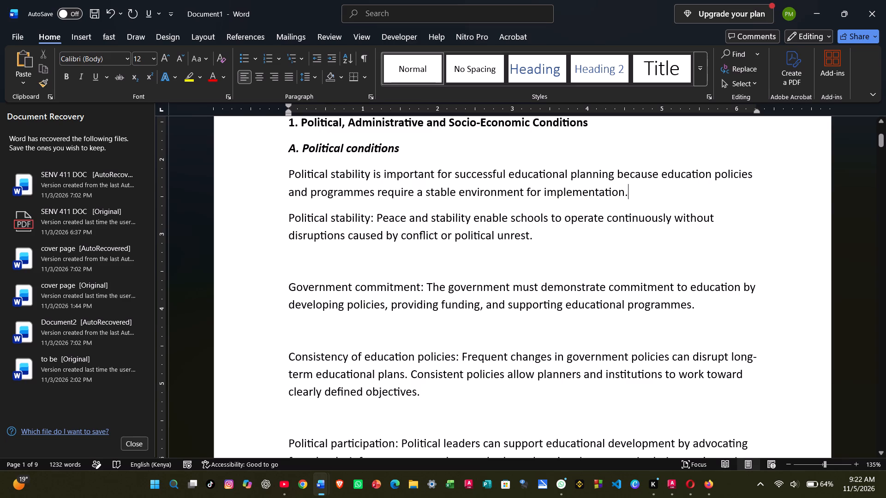
click(293, 265)
key(BackSpace)
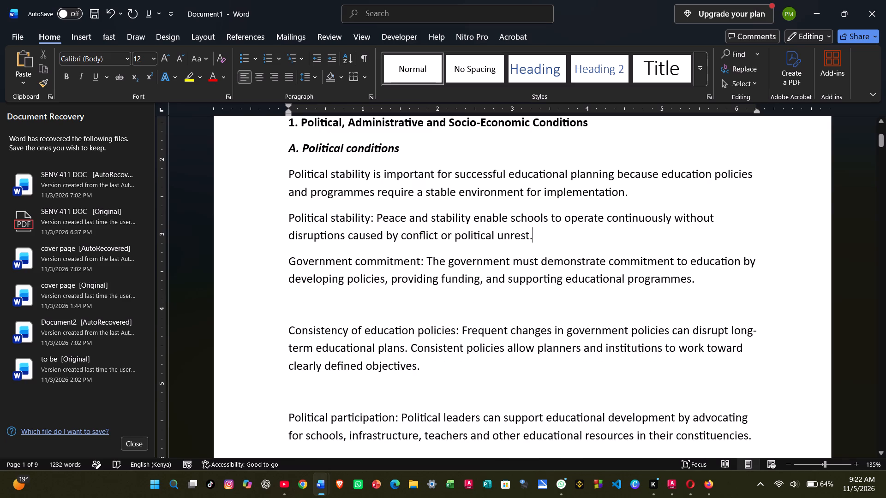
Italicize the lead-in phrase "Political stability" at the start of its paragraph.
drag(285, 215, 369, 218)
click(391, 200)
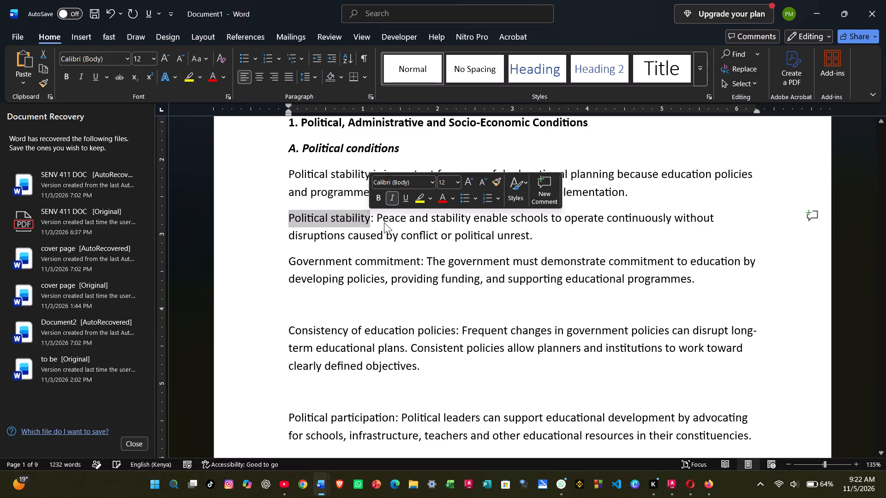
click(358, 243)
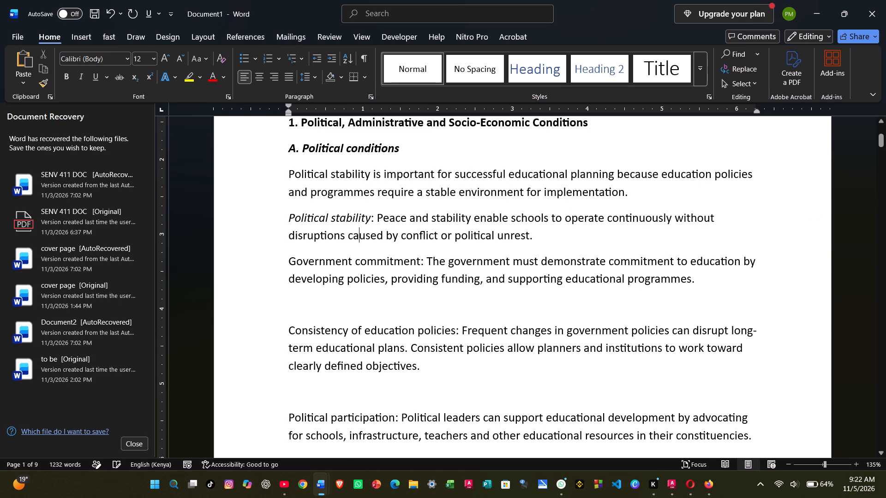
Italicize the lead-in "Government commitment:" and delete the blank line below its paragraph.
scroll(341, 261, down, 1)
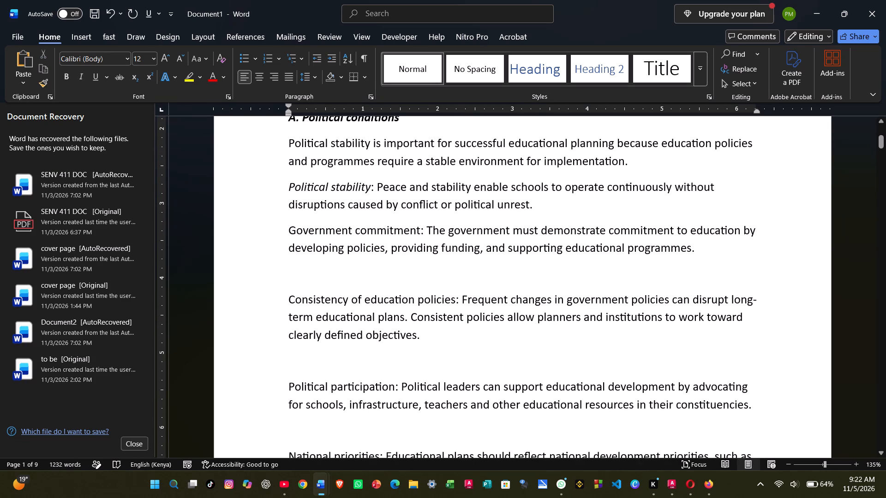
drag(286, 230, 424, 225)
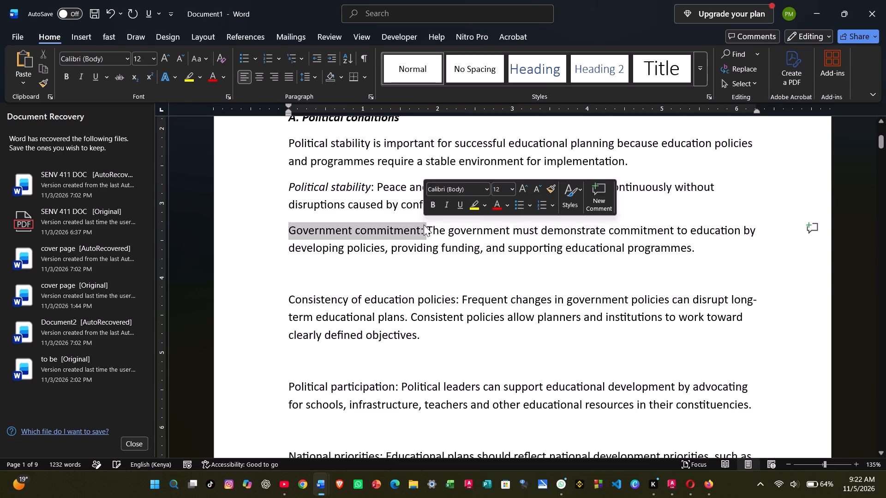
click(443, 207)
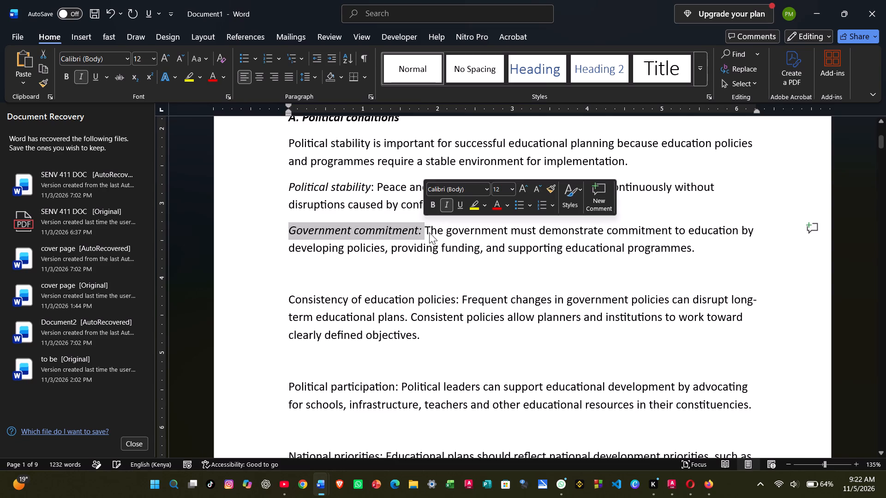
click(395, 271)
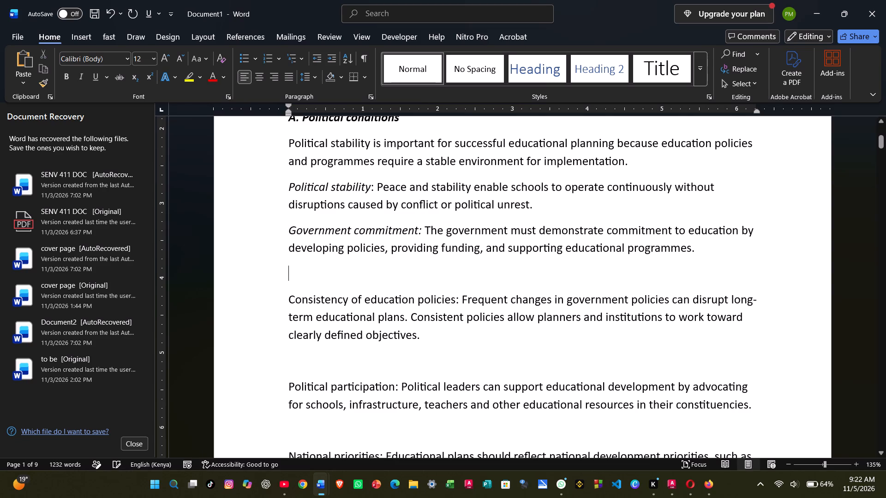
key(BackSpace)
Italicize the lead-in "Consistency of education policies" and delete the blank line below its paragraph.
scroll(355, 324, down, 2)
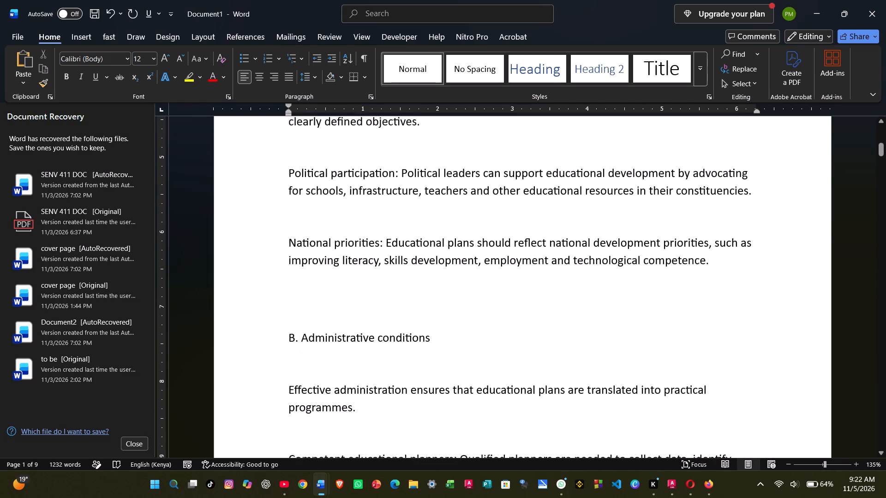
scroll(355, 324, up, 2)
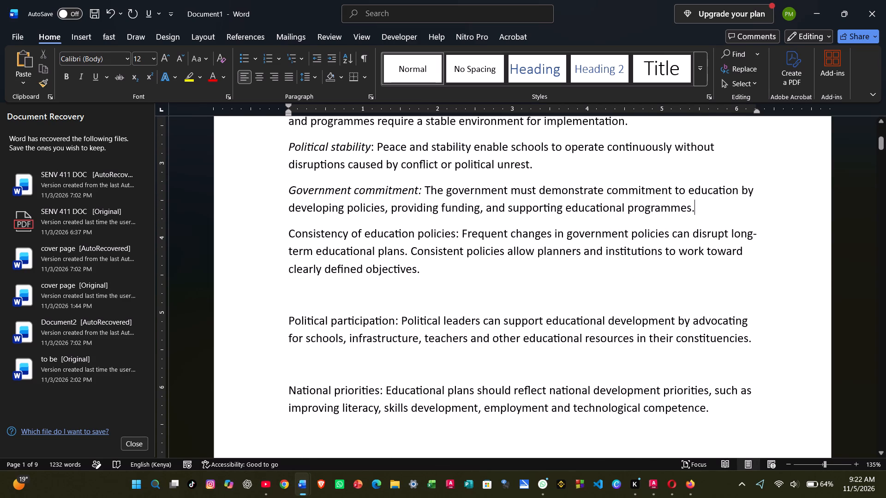
drag(288, 225, 446, 239)
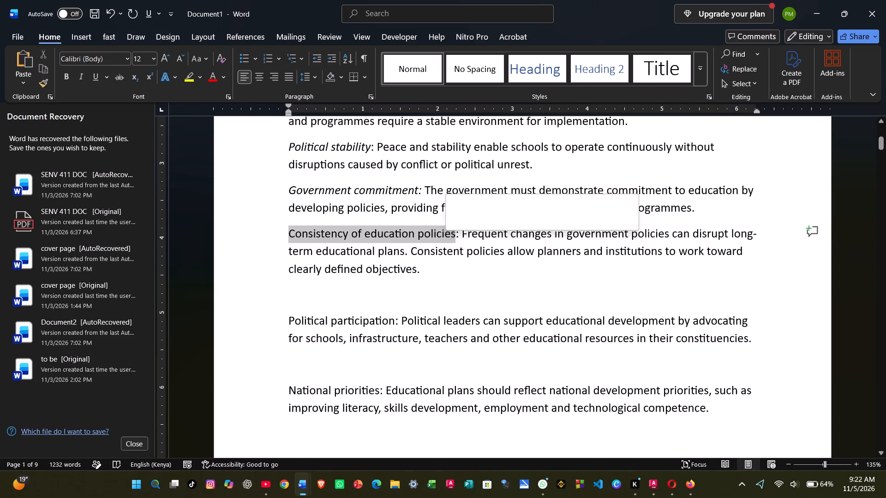
click(469, 217)
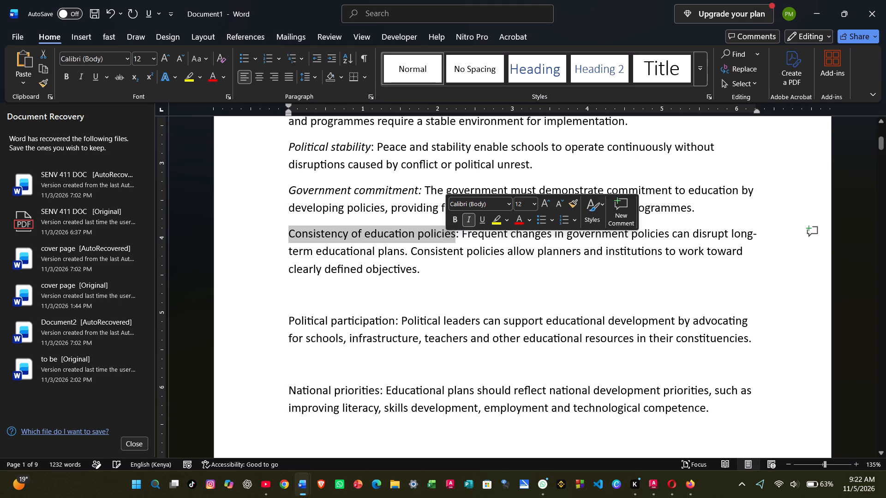
click(434, 270)
click(296, 295)
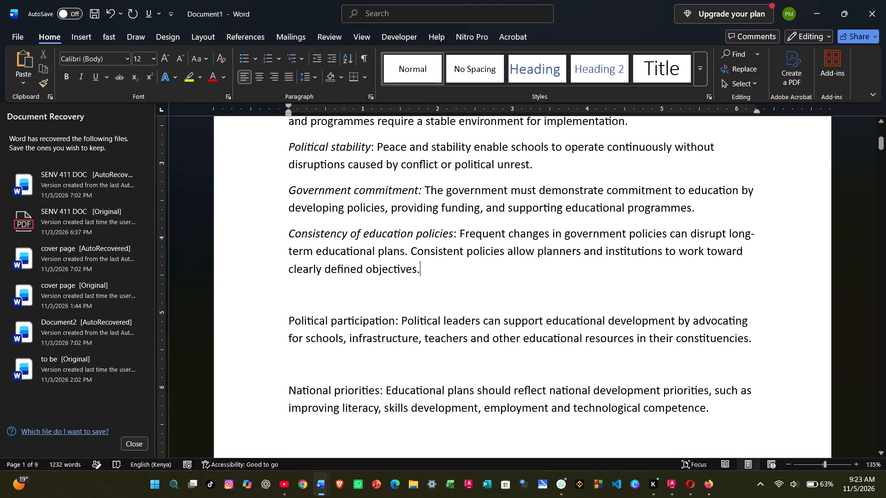
key(BackSpace)
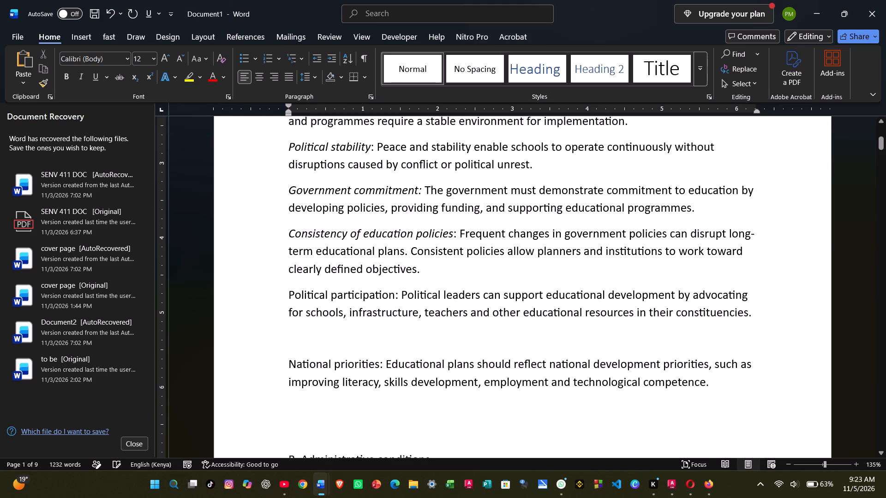
Italicize the lead-in "Political participation" and delete the blank line below its paragraph.
drag(285, 290, 372, 297)
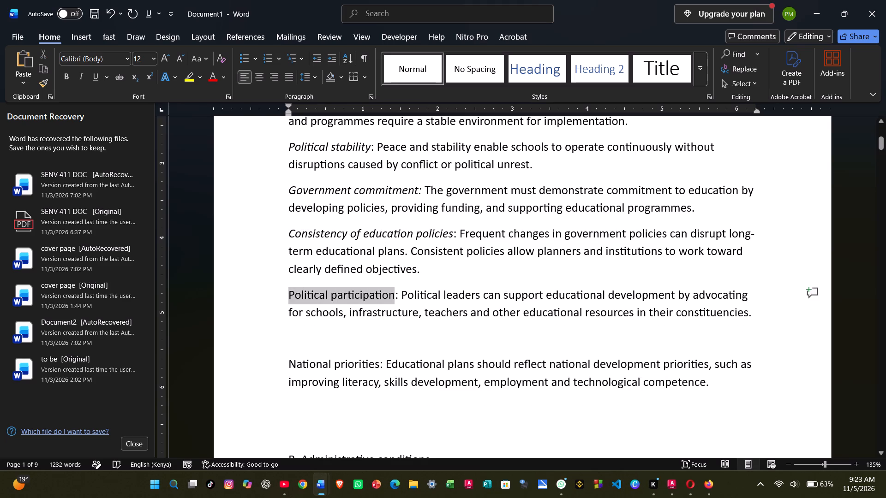
drag(372, 297, 385, 300)
click(404, 280)
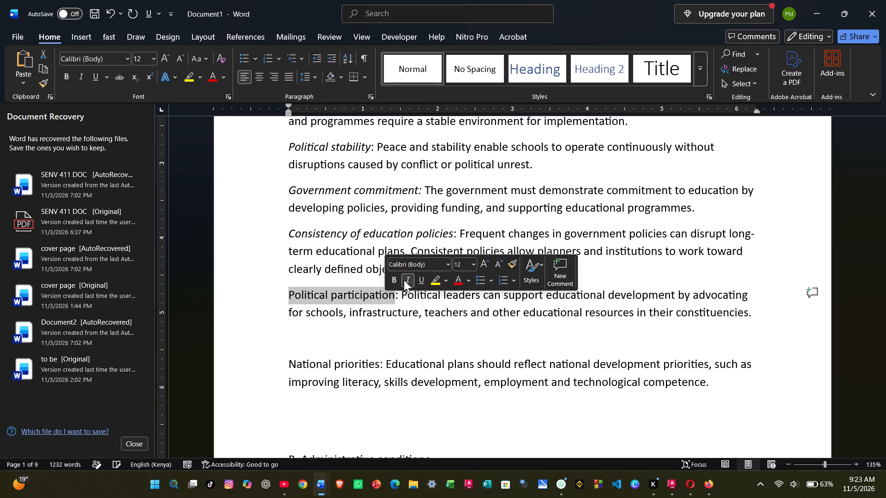
drag(315, 344, 303, 344)
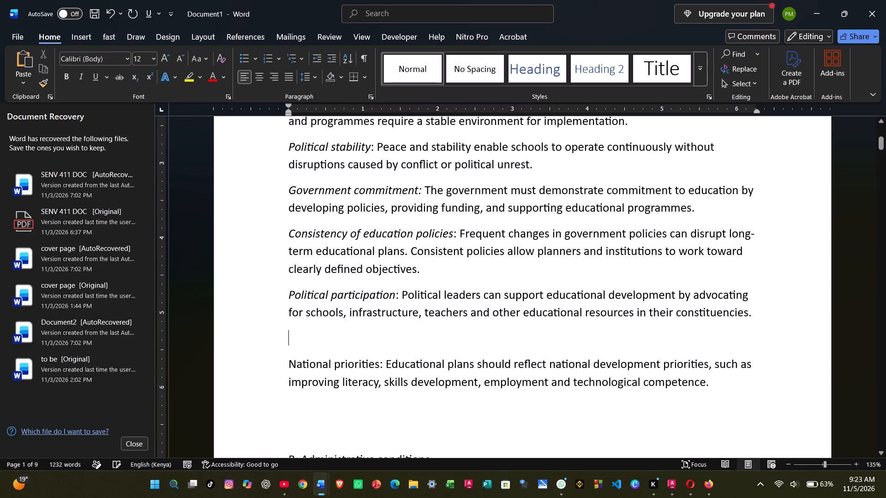
key(BackSpace)
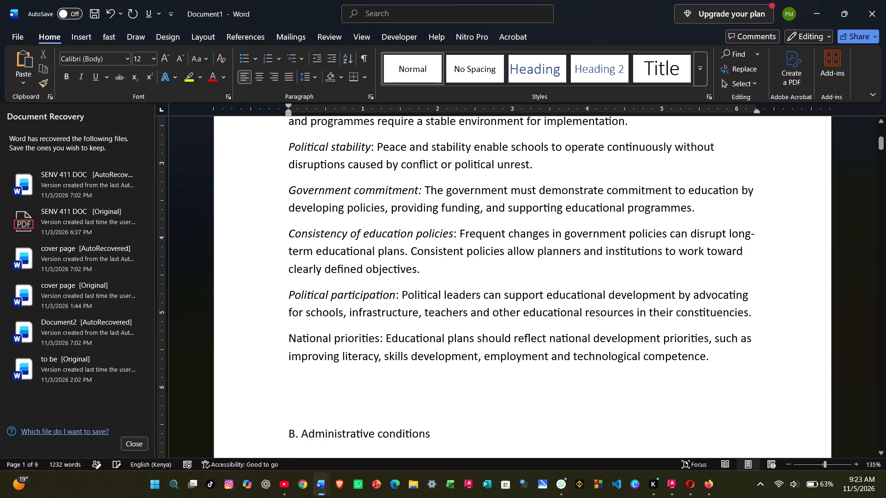
Italicize the lead-in phrase "National priorities" at the start of its paragraph.
drag(287, 332, 364, 341)
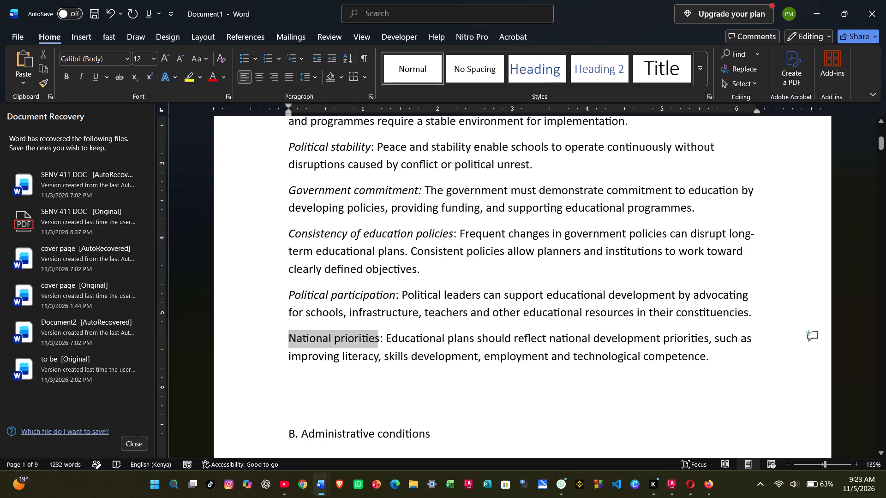
drag(364, 341, 367, 341)
click(393, 325)
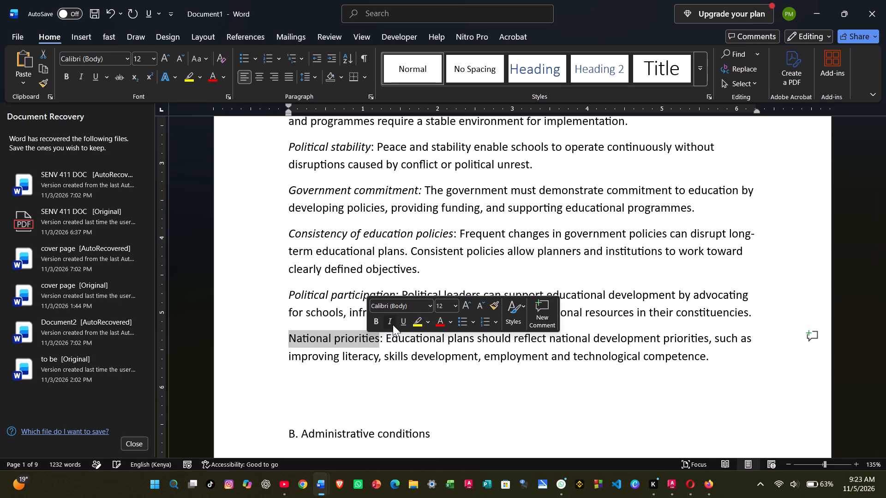
click(386, 373)
scroll(386, 373, up, 2)
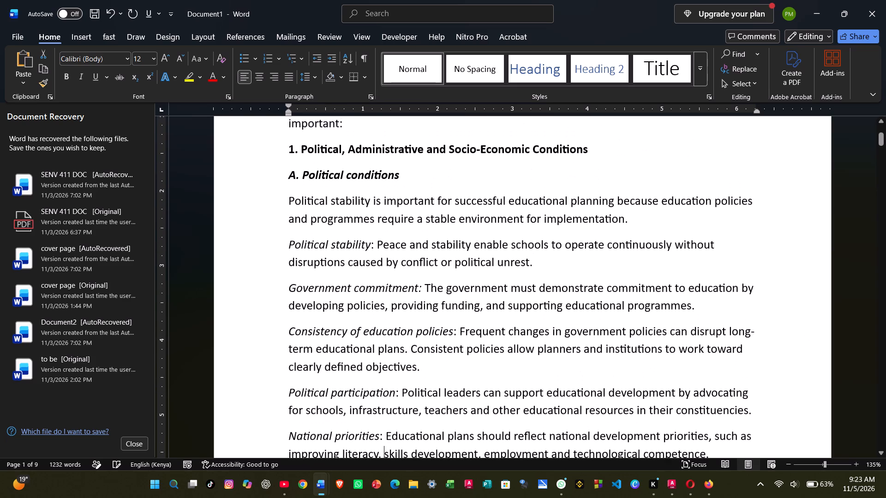
Apply lowercase Roman numeral numbering (i, ii, iii) to the paragraphs under "A. Political conditions", from the introductory paragraph through "National priorities".
drag(287, 192, 486, 442)
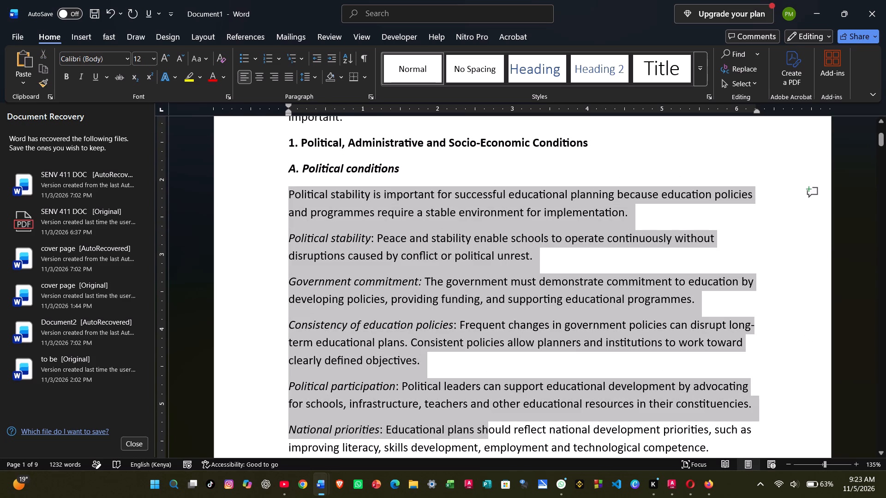
drag(486, 442, 495, 372)
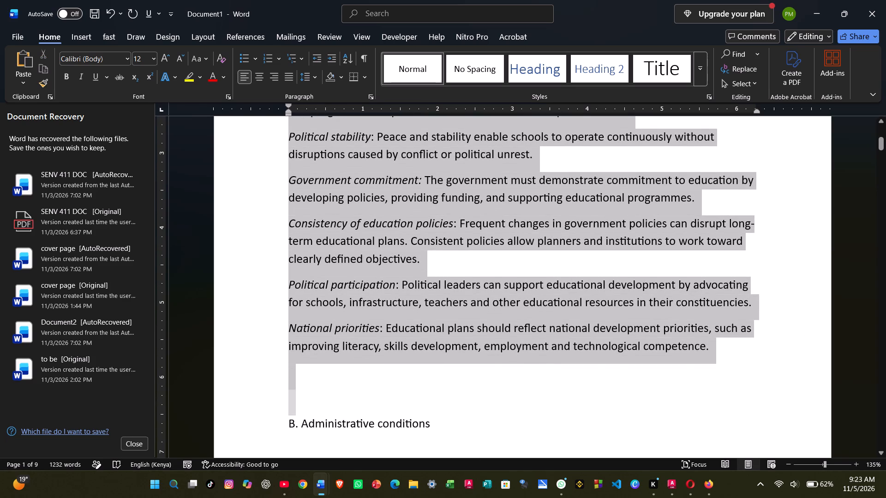
drag(495, 372, 495, 371)
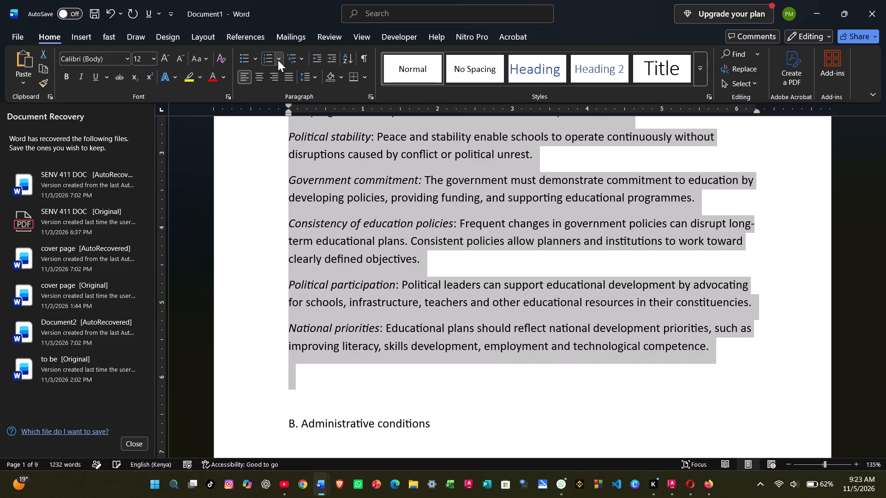
click(278, 60)
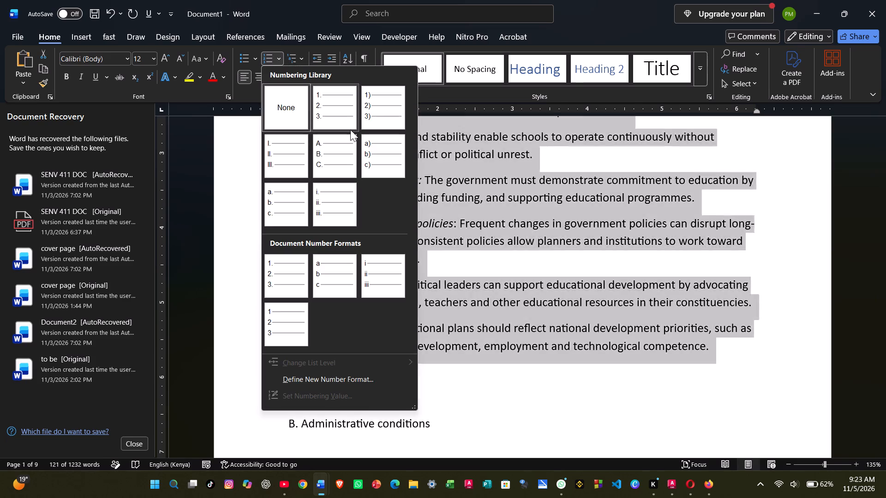
click(333, 200)
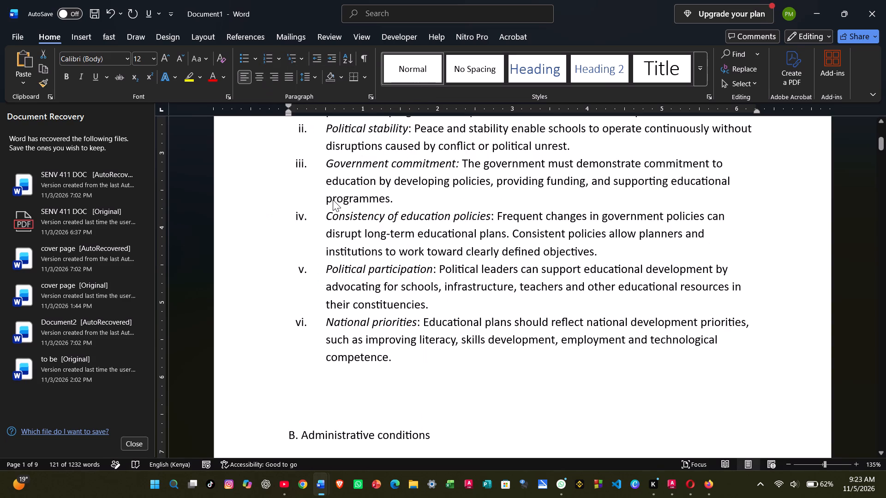
click(470, 362)
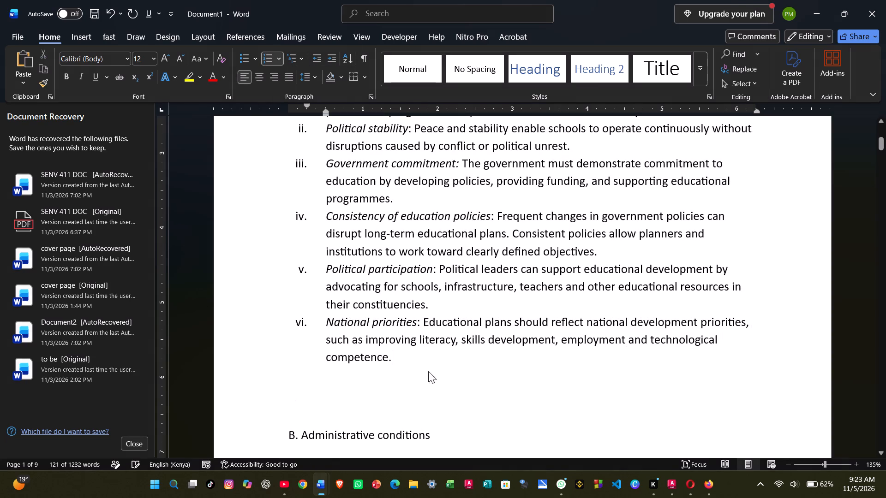
Delete the blank lines between the "National priorities" item and the subheading "B. Administrative conditions".
scroll(410, 368, down, 1)
click(328, 360)
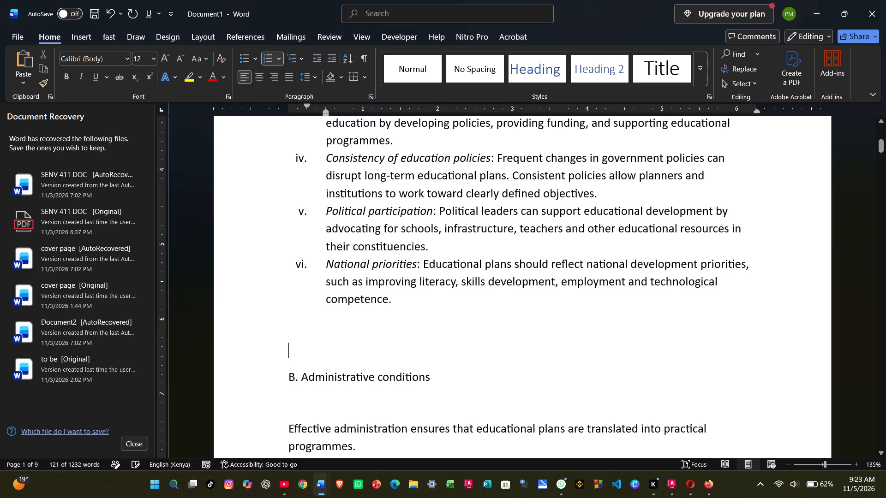
key(BackSpace)
key(BackSpace)
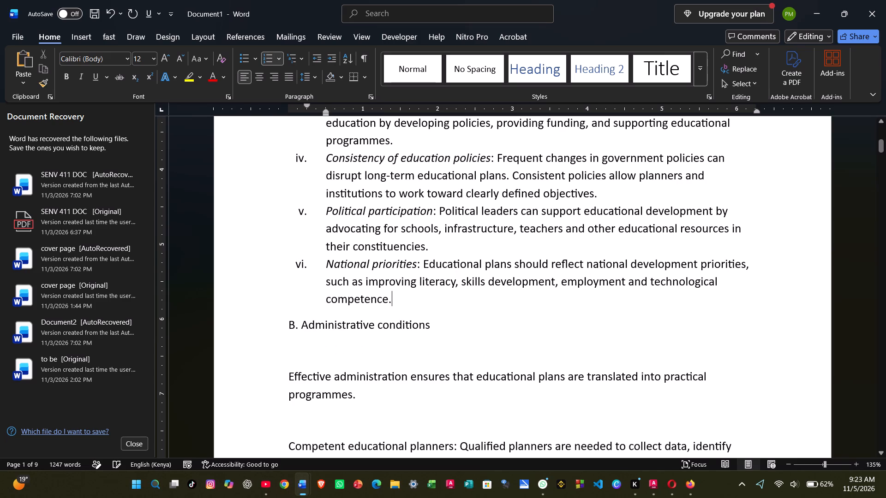
Make the subheading "B. Administrative conditions" bold and italic, and delete the blank line below it.
drag(286, 333, 419, 342)
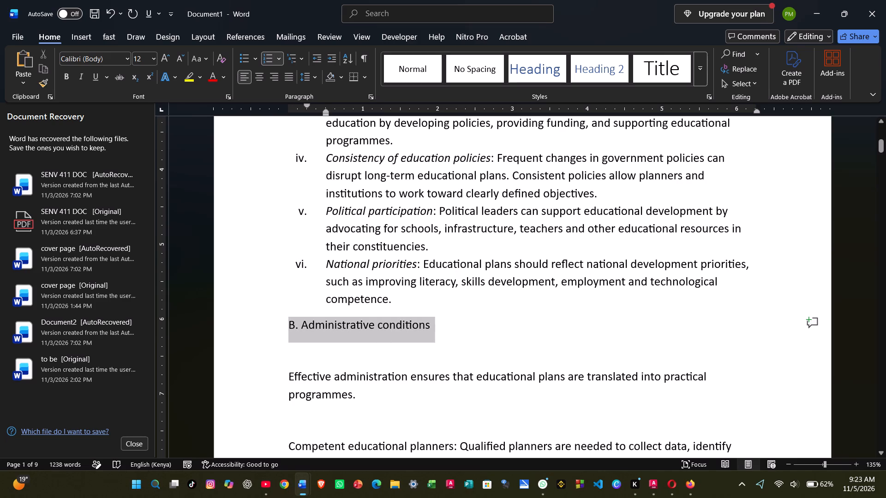
drag(419, 342, 423, 343)
click(429, 327)
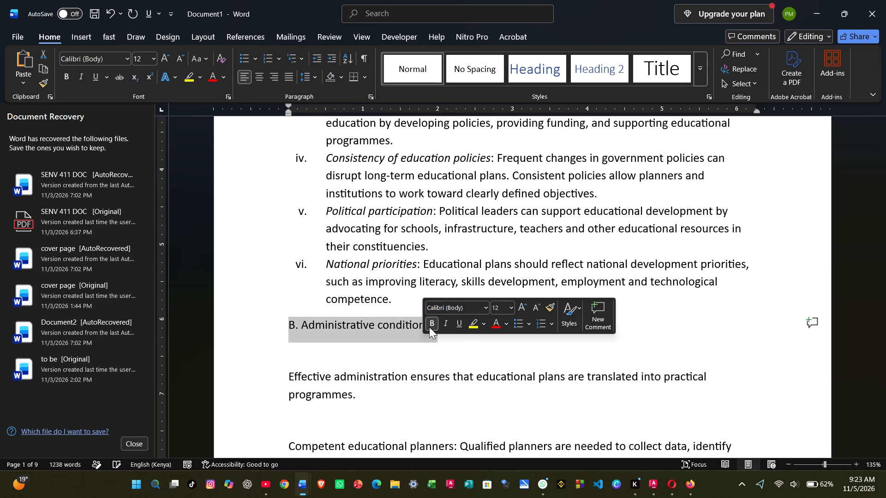
click(444, 328)
drag(380, 351, 321, 355)
key(BackSpace)
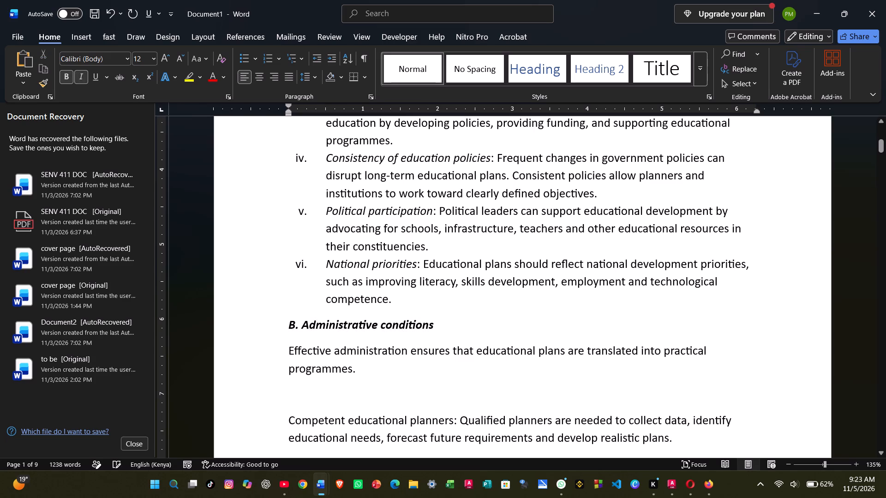
Delete the blank line below the introductory paragraph that begins "Effective administration ensures".
scroll(308, 356, down, 2)
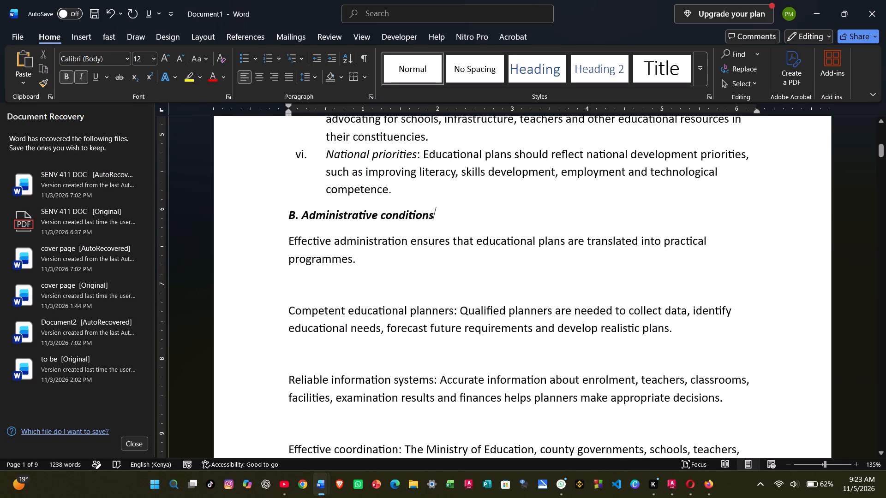
scroll(308, 356, down, 1)
scroll(308, 356, up, 2)
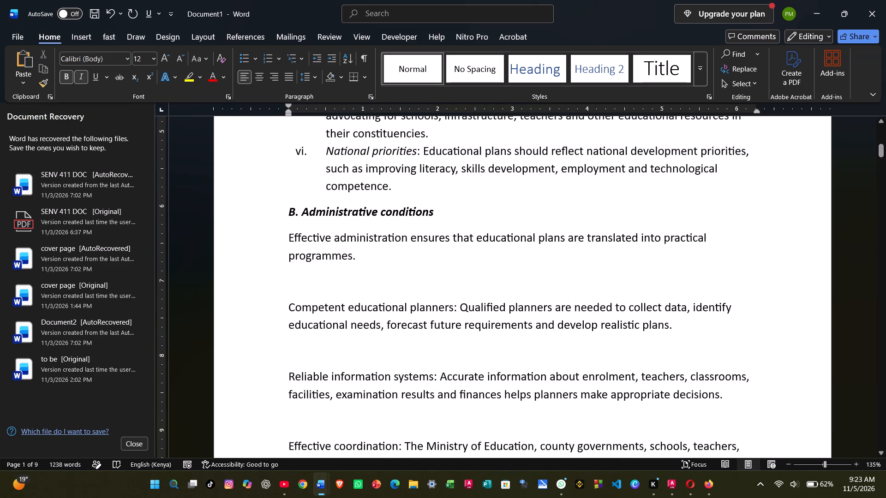
scroll(308, 356, up, 1)
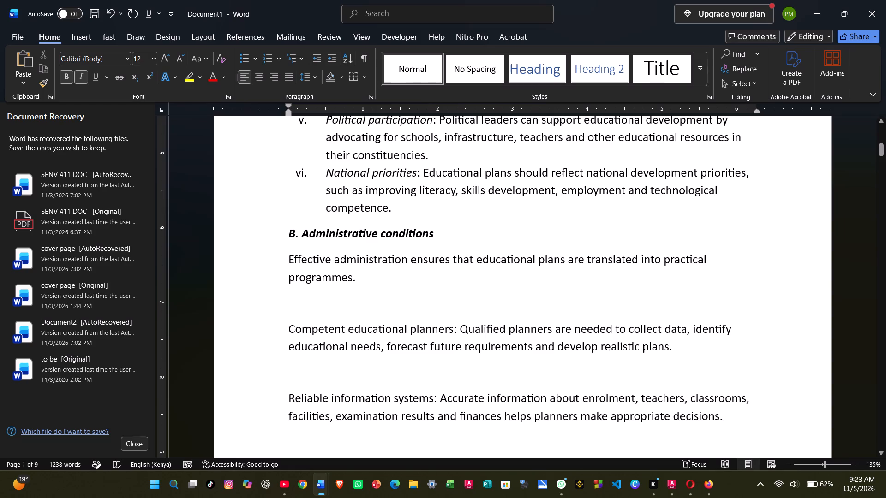
click(304, 310)
key(BackSpace)
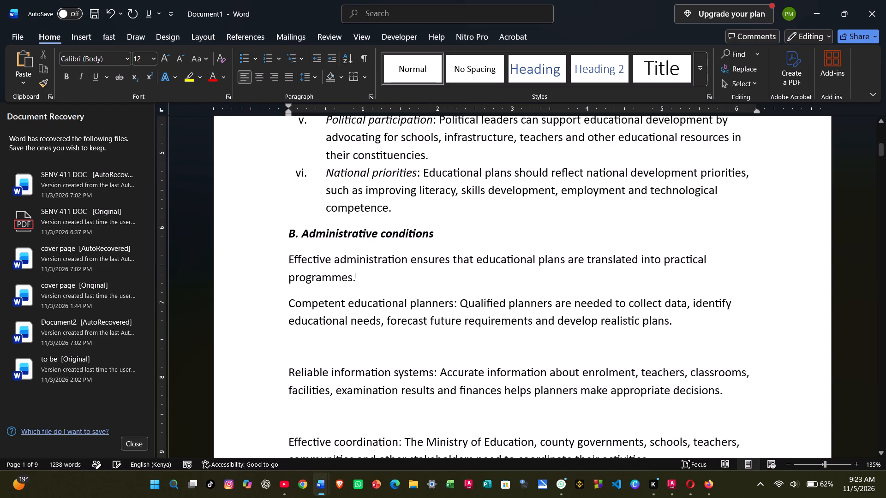
Italicize the lead-in "Competent educational planners:" and delete the blank line below its paragraph.
drag(291, 298, 390, 294)
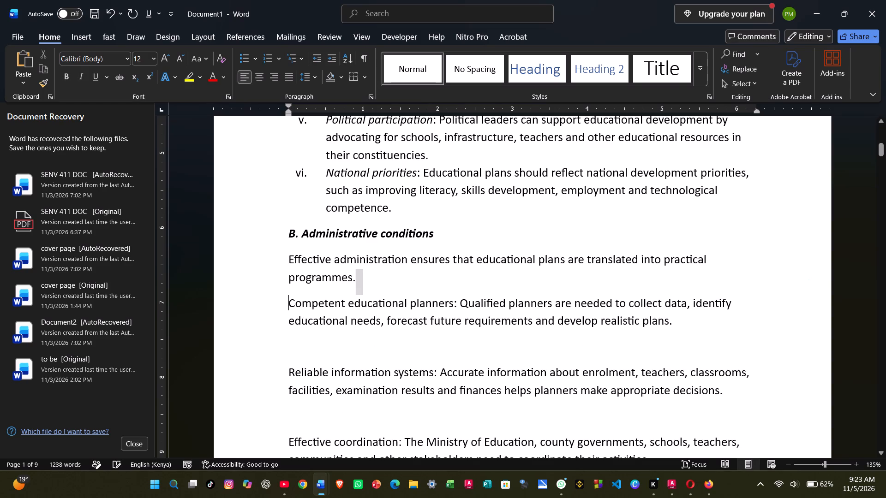
drag(390, 294, 456, 309)
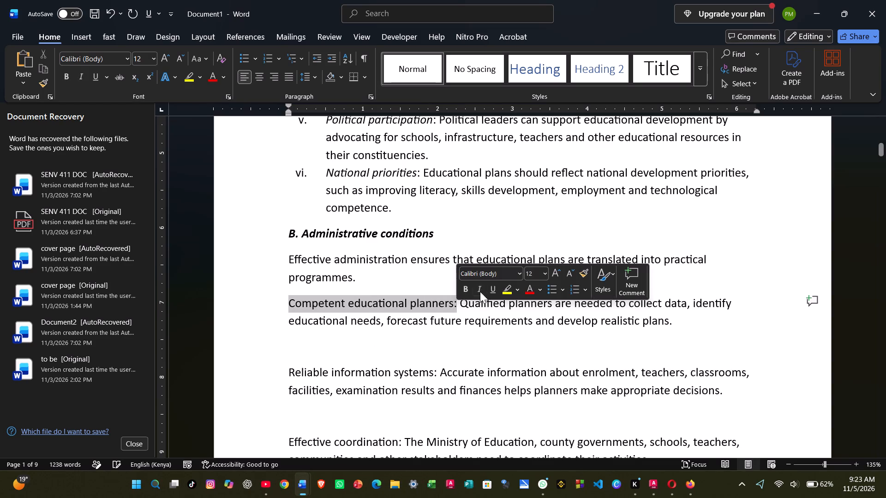
click(478, 292)
drag(394, 340, 364, 354)
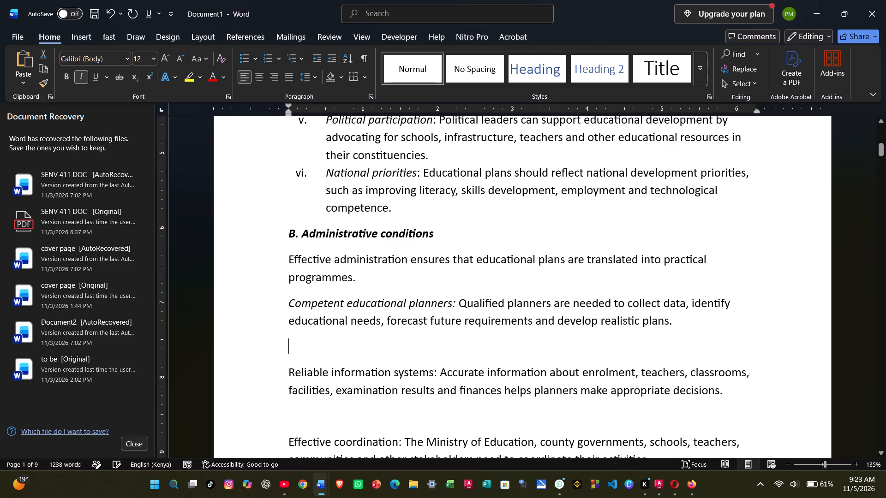
key(BackSpace)
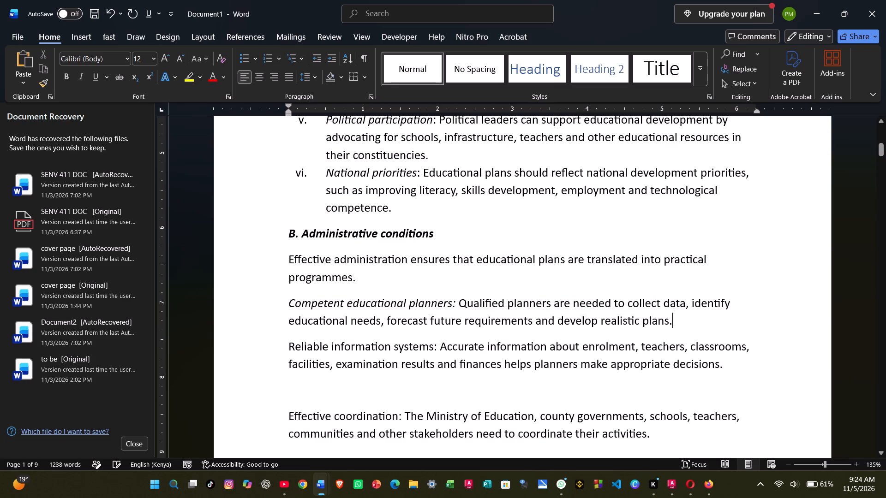
Delete the blank line below the "Reliable information systems" paragraph and italicize that lead-in phrase.
click(305, 398)
key(BackSpace)
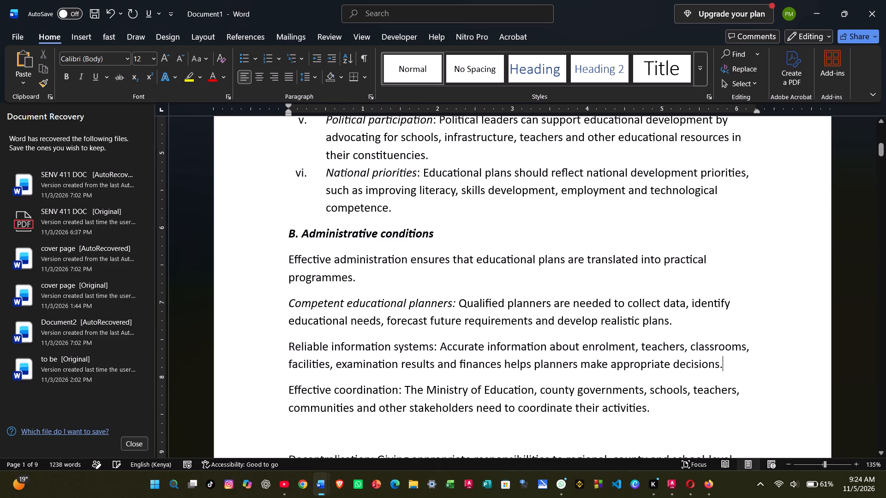
scroll(354, 377, down, 1)
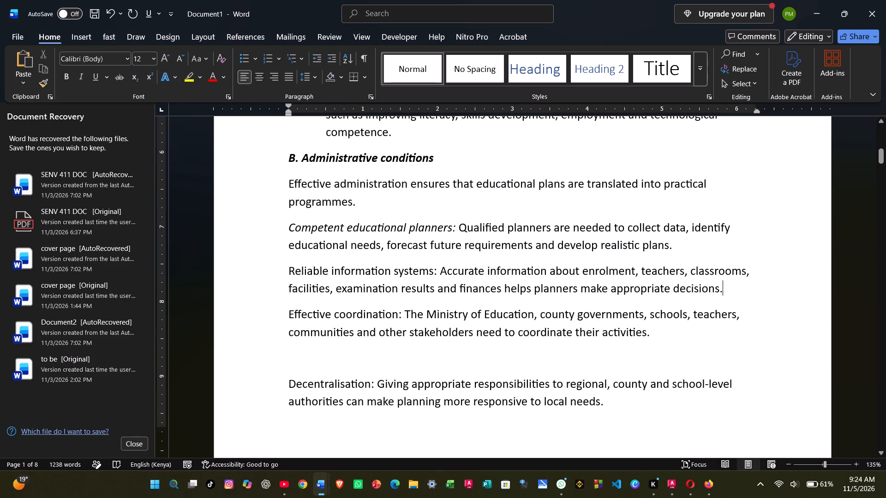
drag(283, 271, 429, 271)
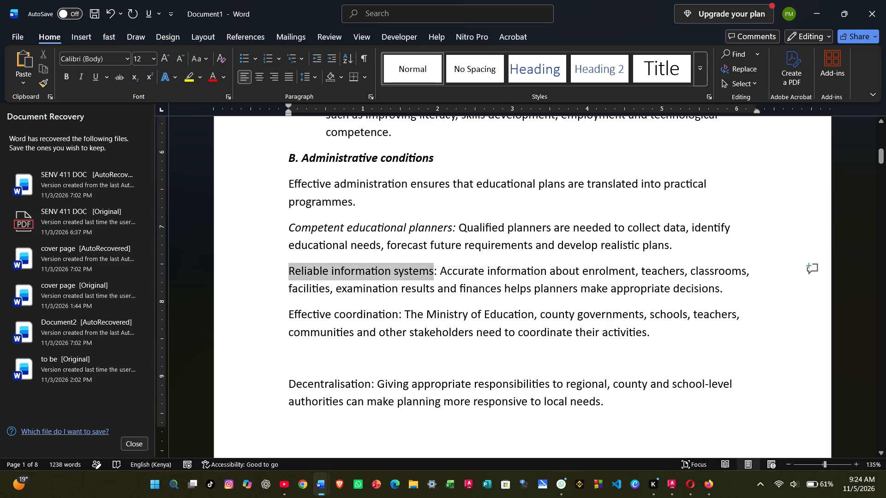
click(453, 252)
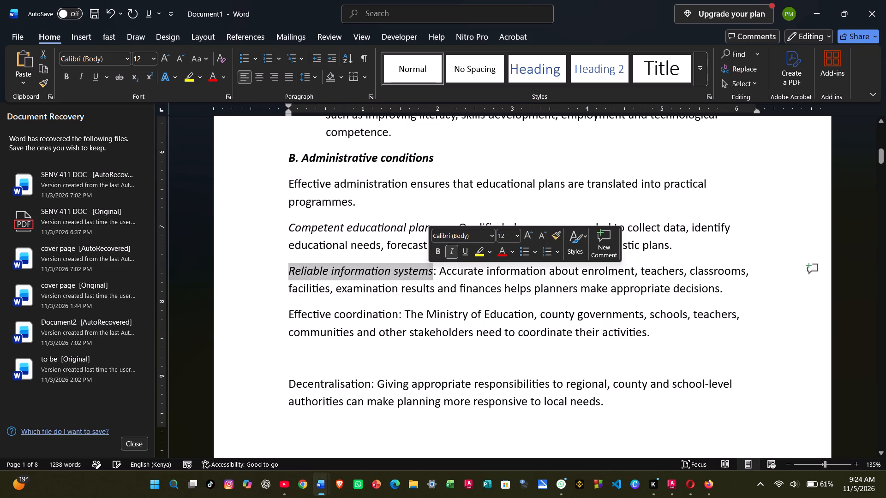
click(378, 301)
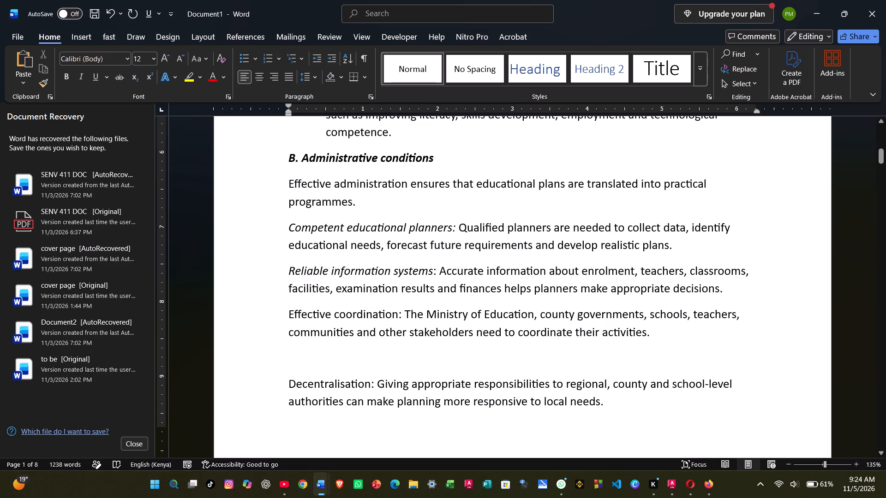
Italicize the lead-in "Effective coordination" and delete the blank line below its paragraph.
drag(284, 318, 393, 314)
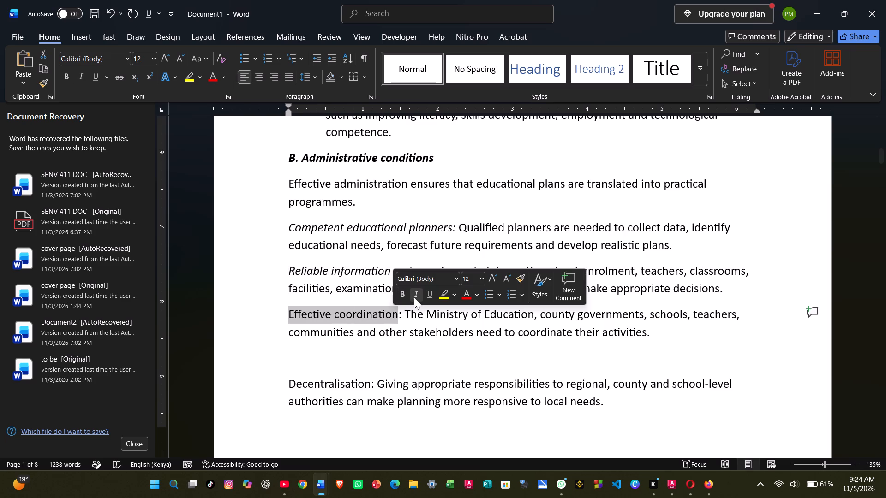
click(415, 297)
click(315, 365)
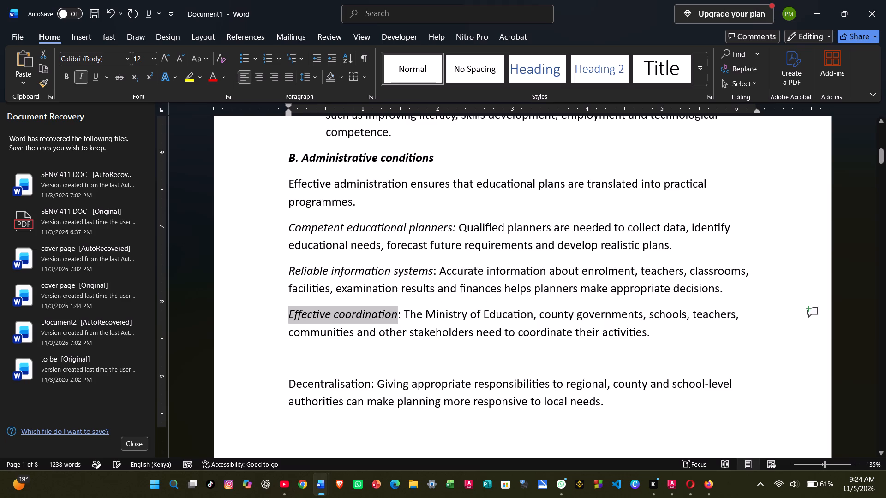
key(BackSpace)
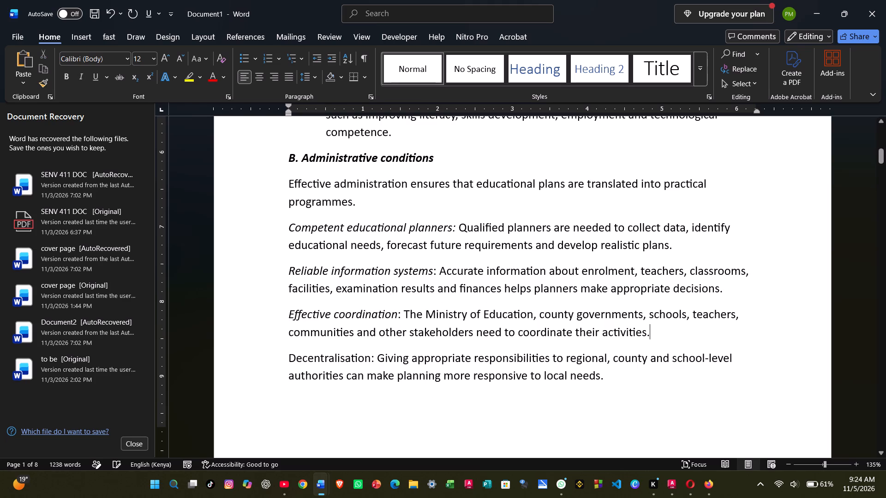
Italicize the lead-in "Decentralisation:" at the start of its paragraph.
drag(284, 356, 299, 356)
drag(299, 356, 373, 364)
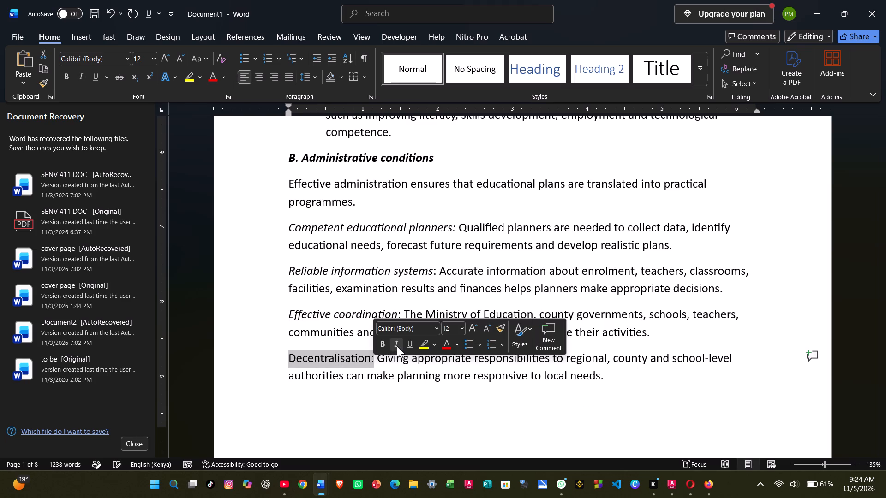
click(397, 346)
click(378, 379)
Italicize the lead-in "Effective implementation" at the start of its paragraph on the second page.
scroll(378, 379, down, 1)
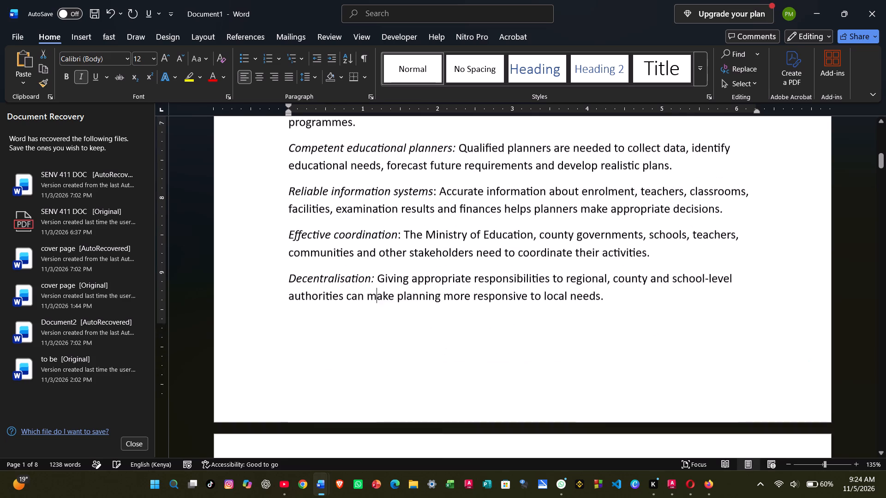
scroll(378, 379, down, 2)
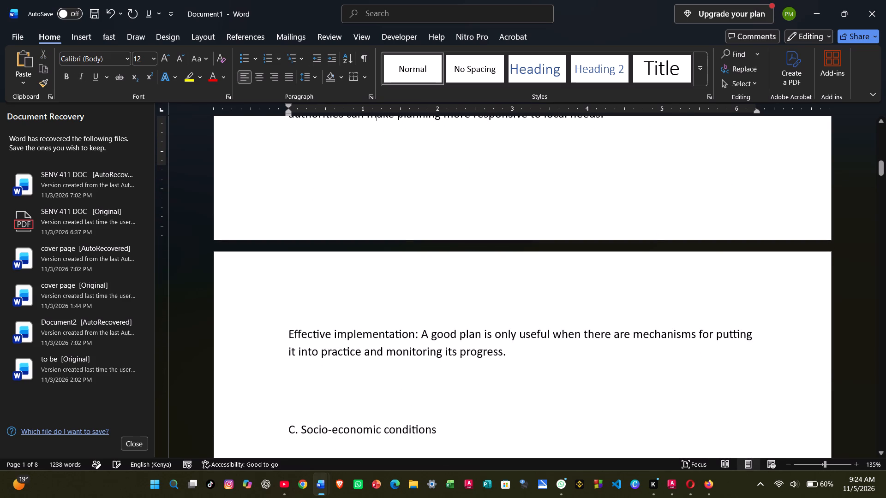
drag(287, 335, 410, 343)
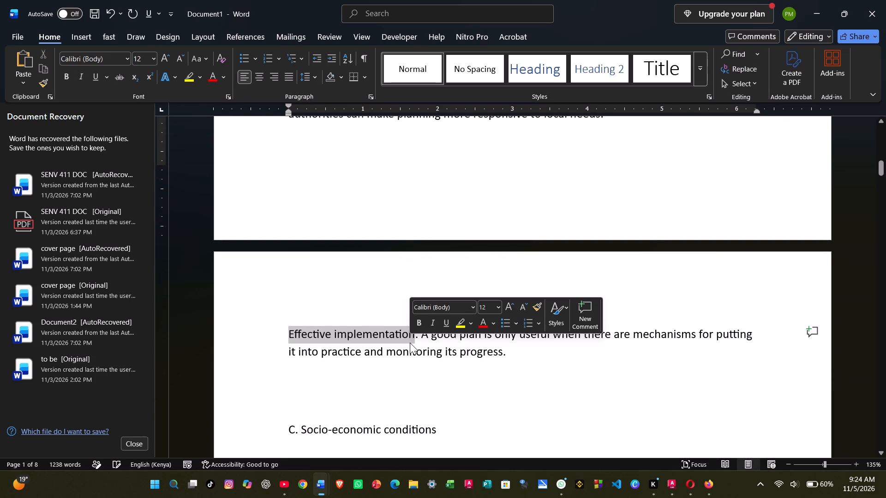
click(434, 326)
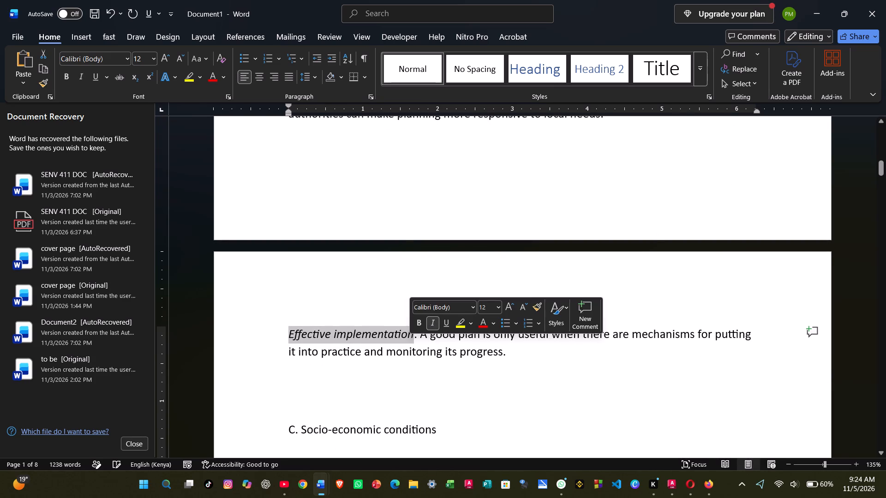
Delete the two blank lines between the "Effective implementation" paragraph and the "C. Socio-economic conditions" subheading.
drag(387, 389, 324, 408)
click(324, 408)
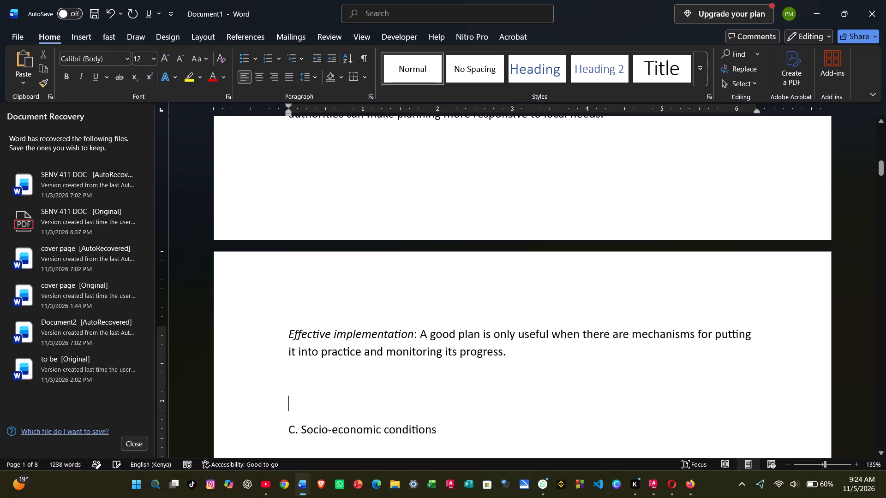
key(BackSpace)
key(BackSpace)
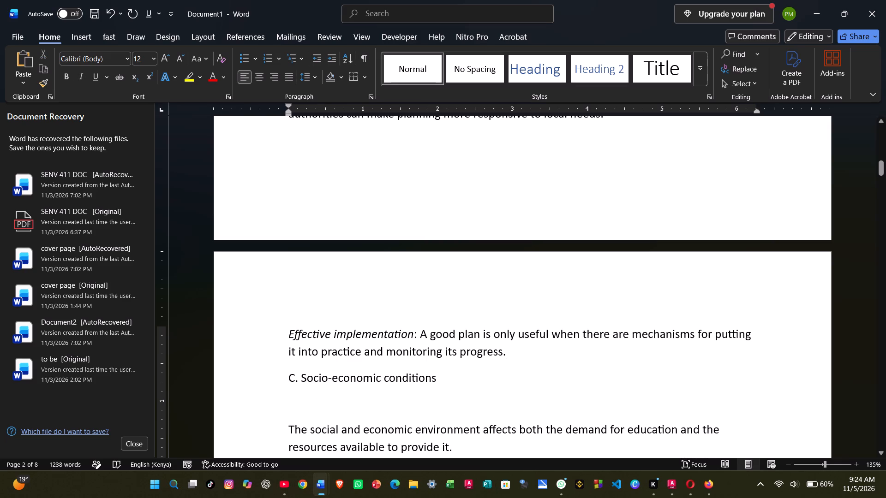
Make the subheading "C. Socio-economic conditions" bold and italic.
drag(288, 379, 430, 389)
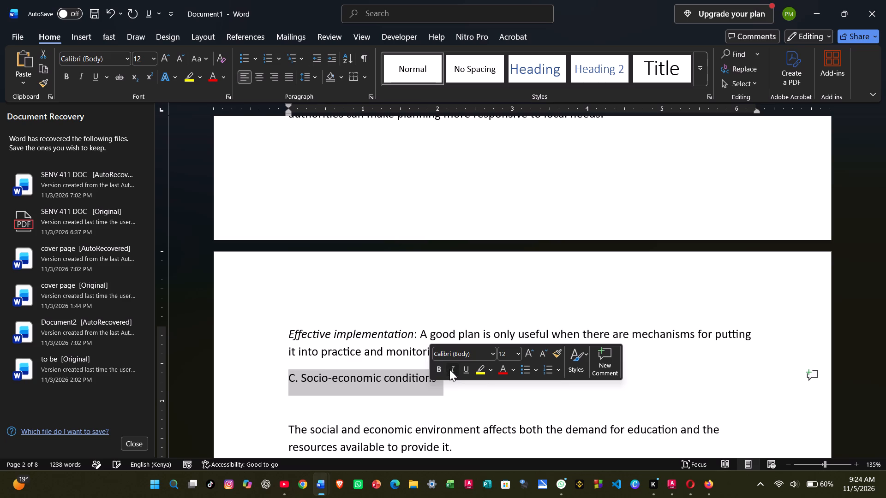
click(449, 369)
click(440, 369)
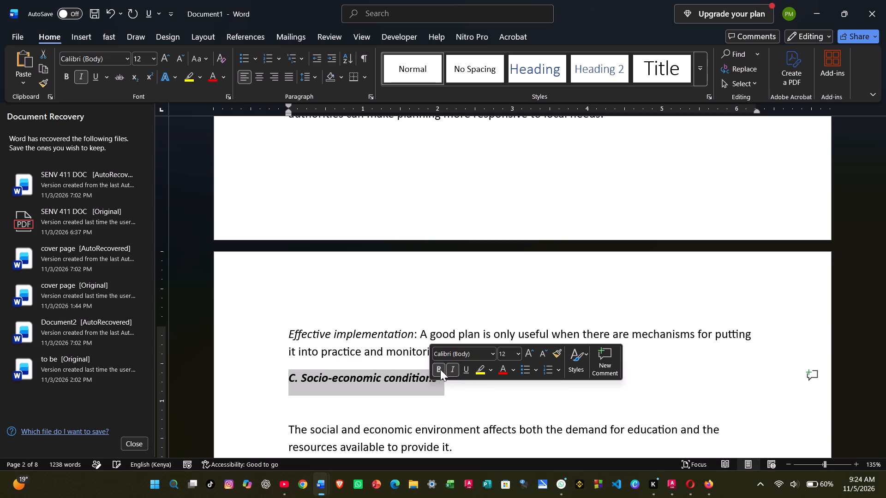
Delete the blank lines below the "C. Socio-economic conditions" subheading and below its introductory paragraph.
click(394, 403)
scroll(394, 403, down, 1)
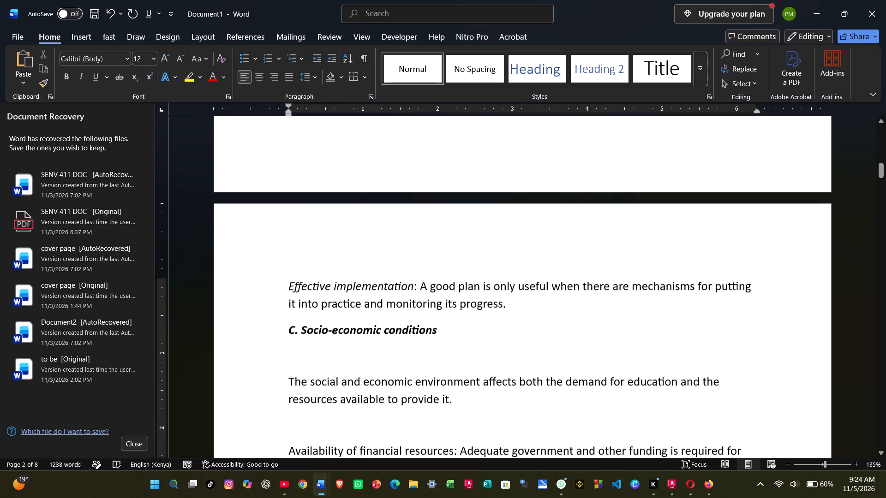
key(BackSpace)
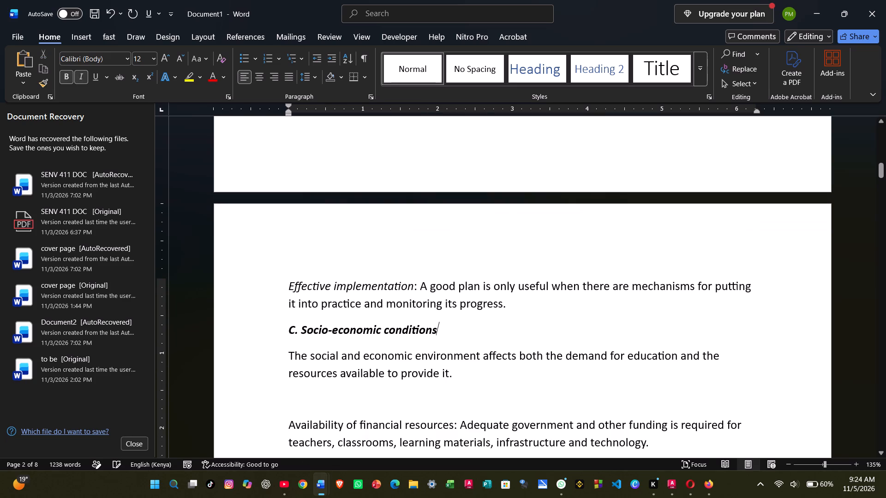
click(297, 407)
key(BackSpace)
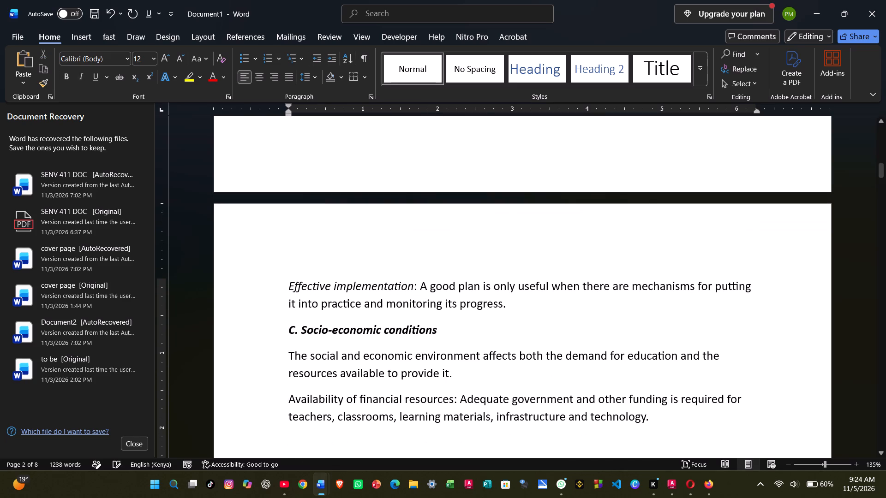
Italicize the lead-in "Availability of financial resources" and delete the blank line below its paragraph.
scroll(262, 420, down, 1)
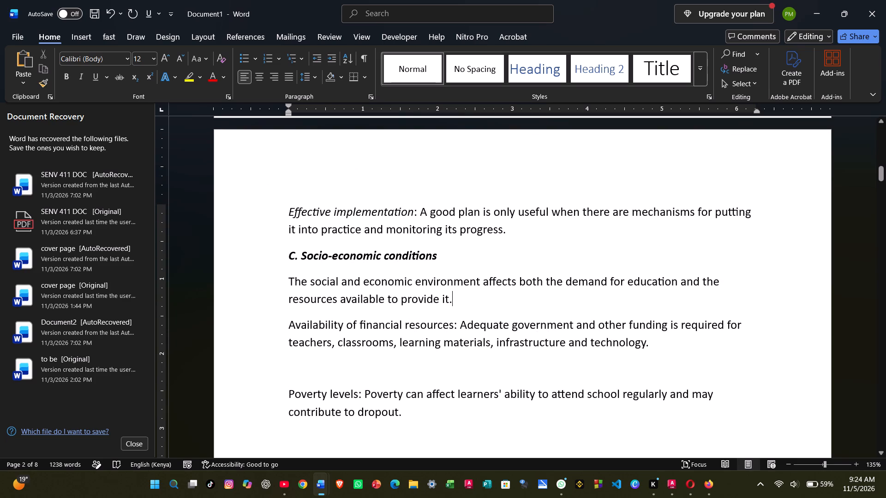
drag(287, 321, 438, 327)
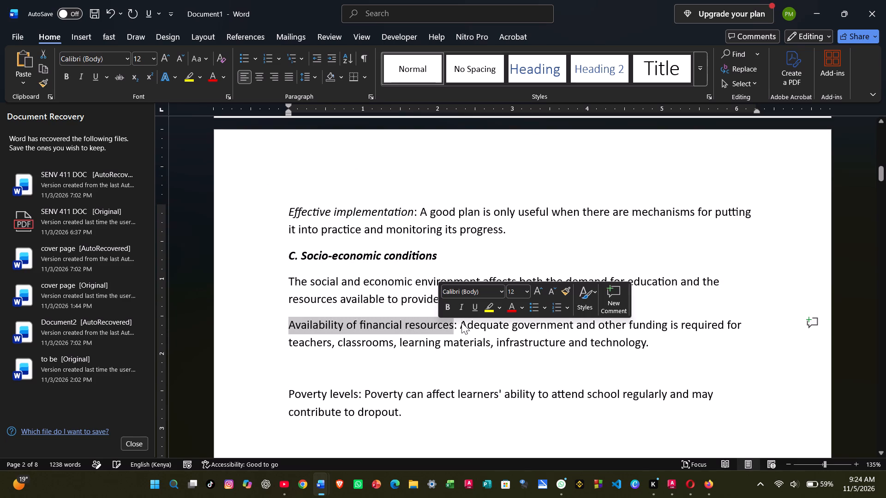
click(461, 310)
click(305, 380)
key(BackSpace)
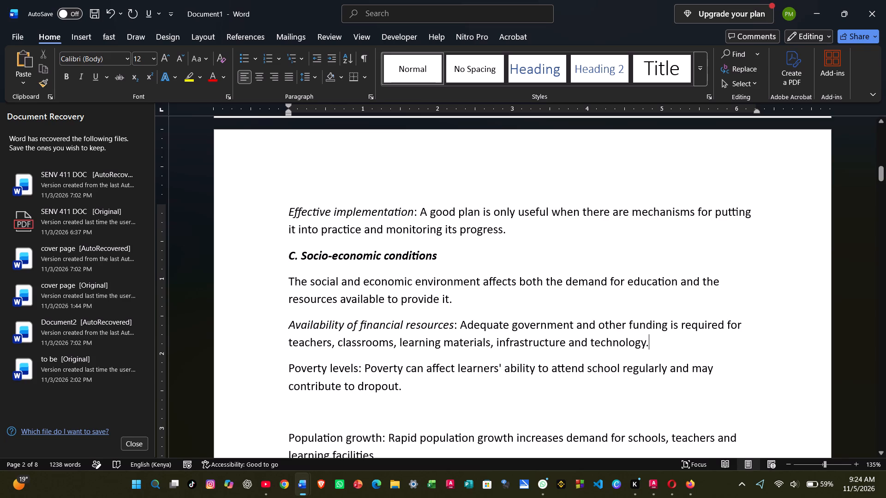
Italicize the lead-in "Poverty levels" and delete the blank line below its paragraph.
drag(283, 368, 349, 370)
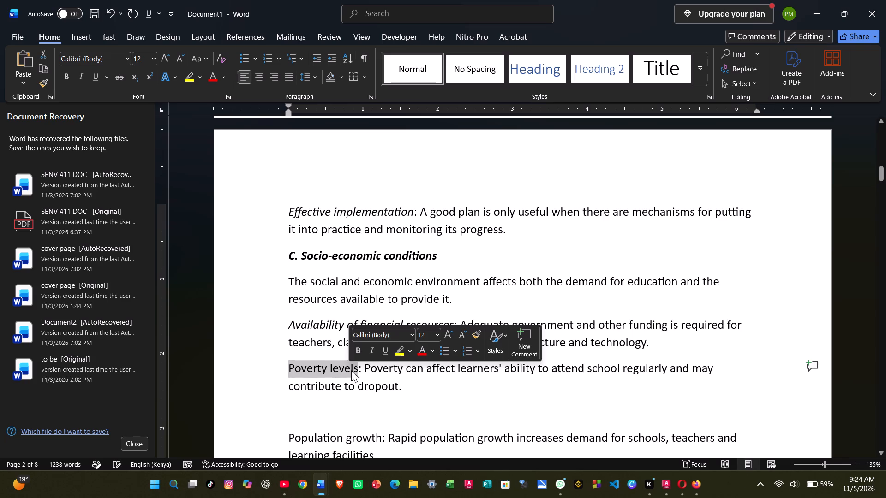
click(374, 351)
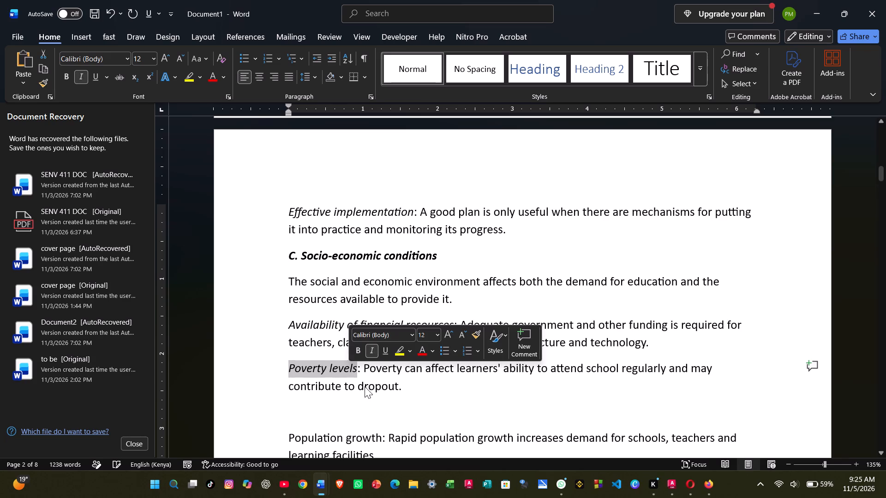
click(351, 404)
scroll(351, 404, down, 1)
key(BackSpace)
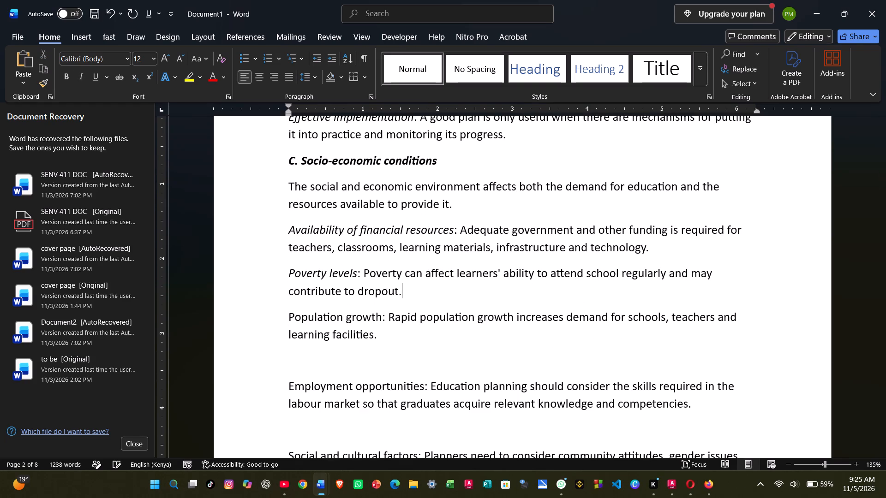
Italicize the lead-in "Population growth" and delete the blank line below its paragraph.
drag(283, 312, 317, 314)
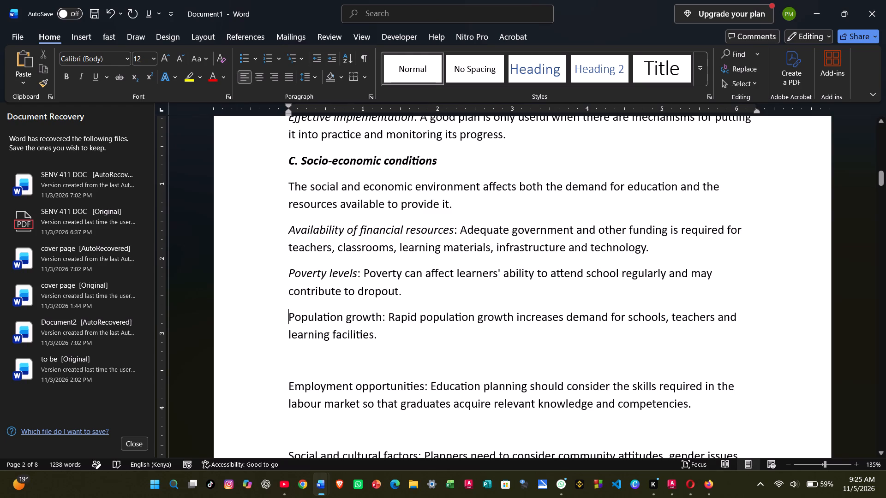
drag(317, 314, 381, 323)
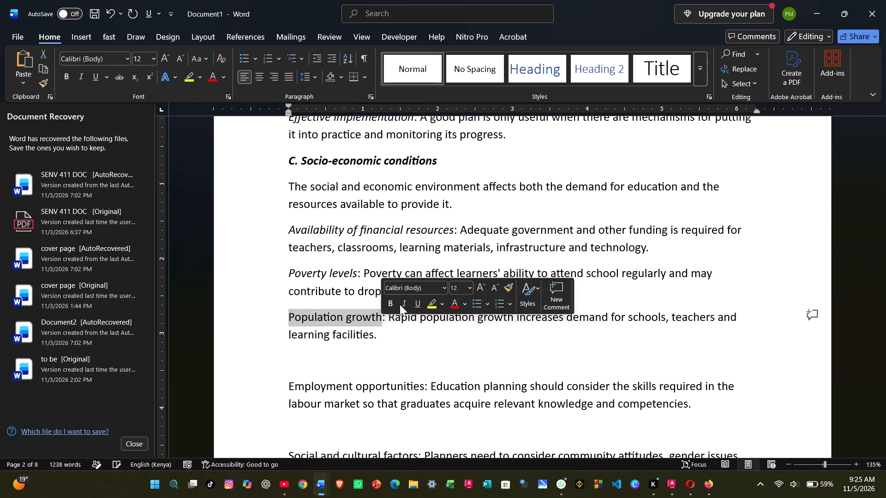
click(402, 303)
click(316, 359)
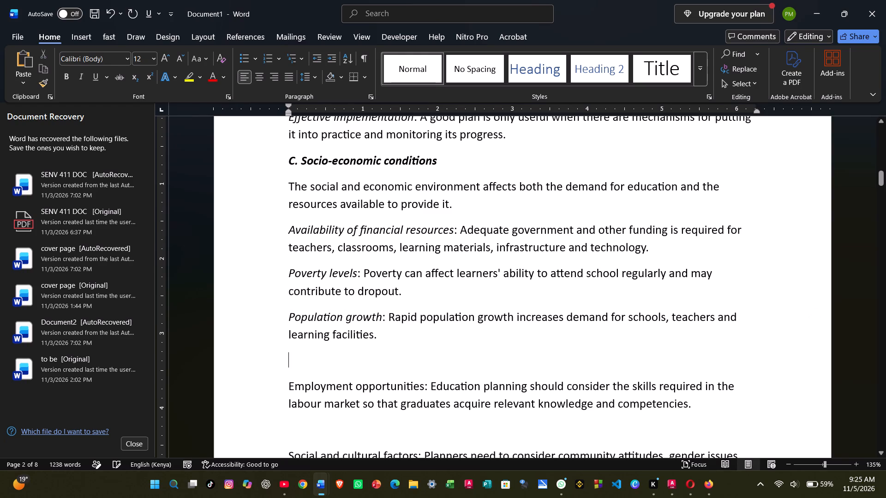
key(BackSpace)
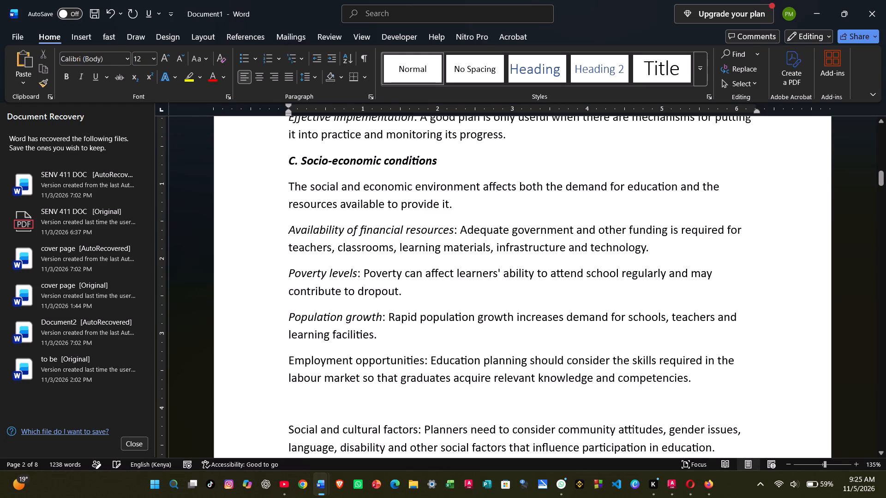
Italicize the lead-in "Employment opportunities" and delete the blank line below its paragraph.
drag(288, 362, 417, 366)
click(441, 350)
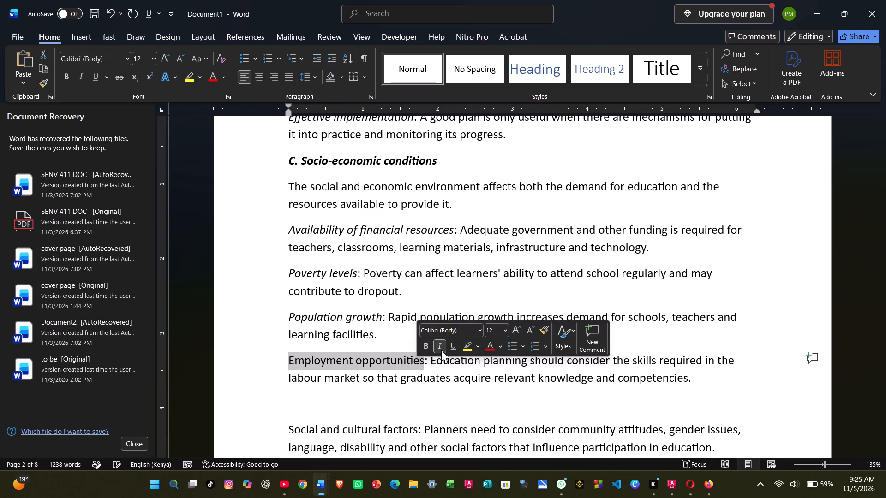
click(314, 420)
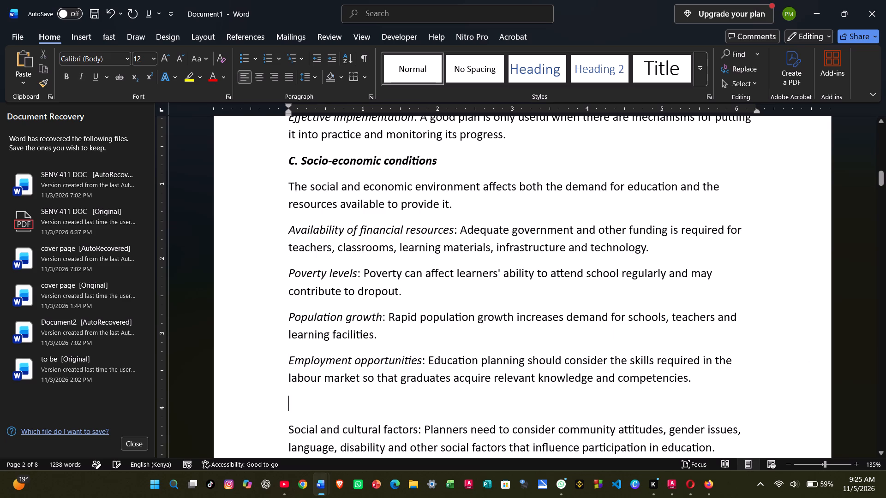
key(BackSpace)
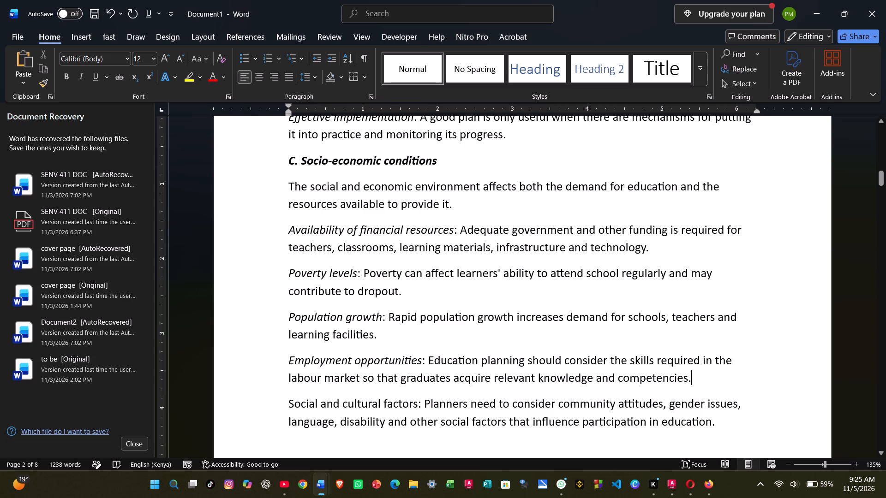
Italicize the lead-in "Social and cultural factors" at the start of its paragraph.
drag(285, 403, 419, 406)
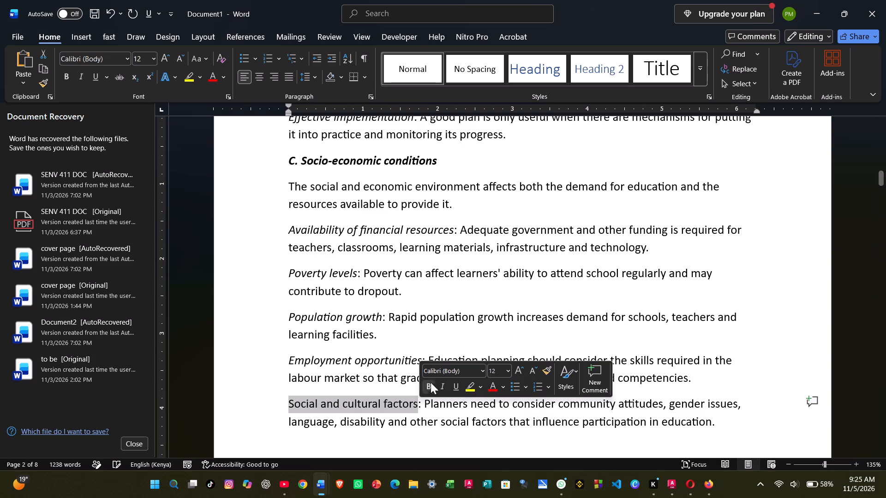
click(443, 386)
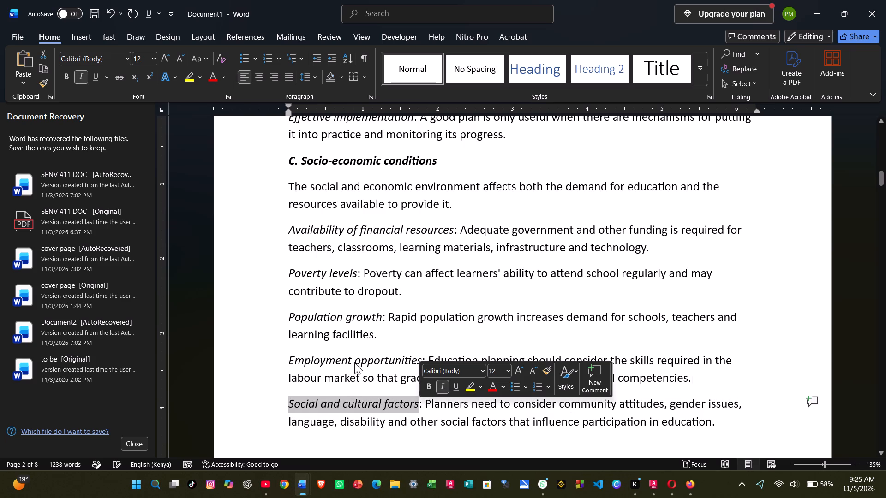
Italicize the lead-in "Economic development" at the start of its paragraph.
scroll(354, 362, down, 2)
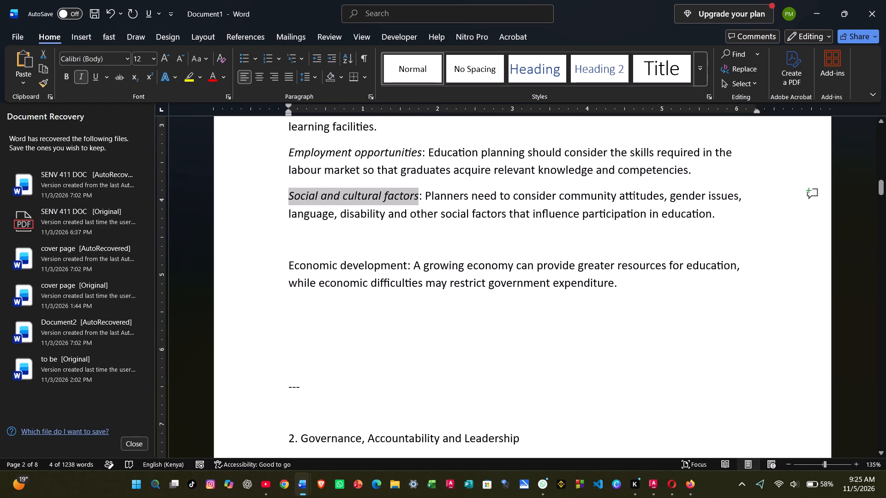
drag(284, 265, 401, 278)
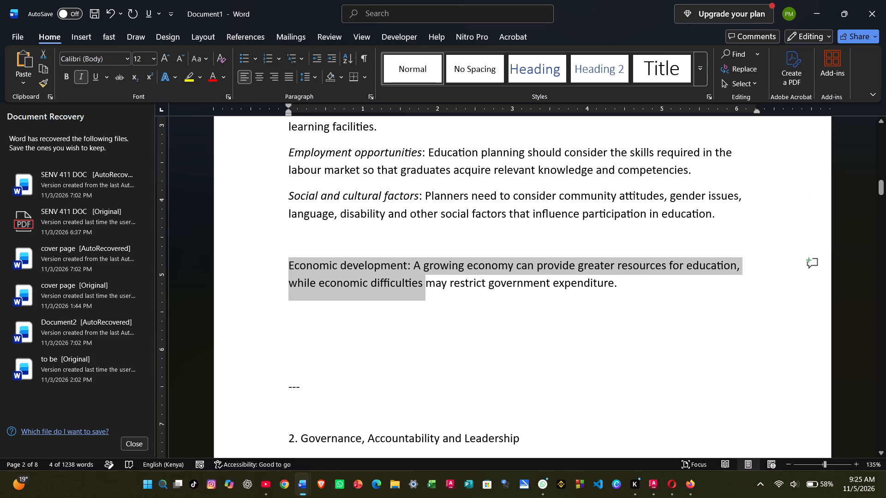
drag(401, 278, 409, 267)
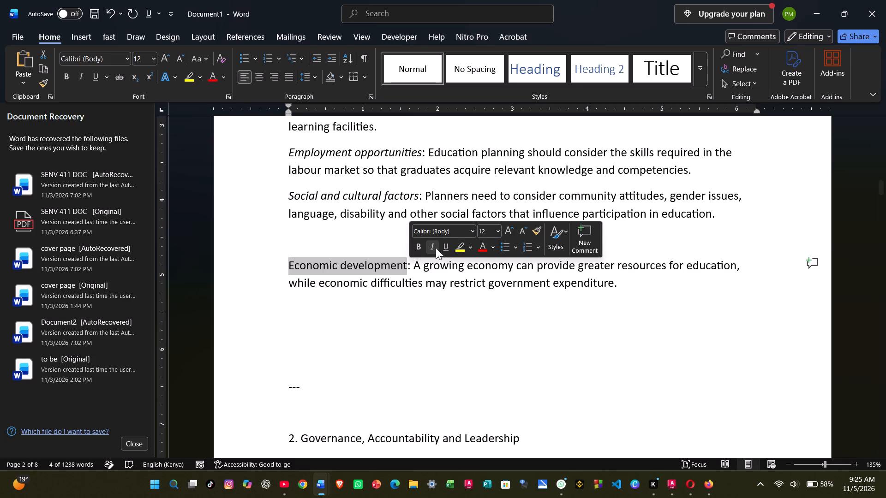
click(436, 248)
click(387, 342)
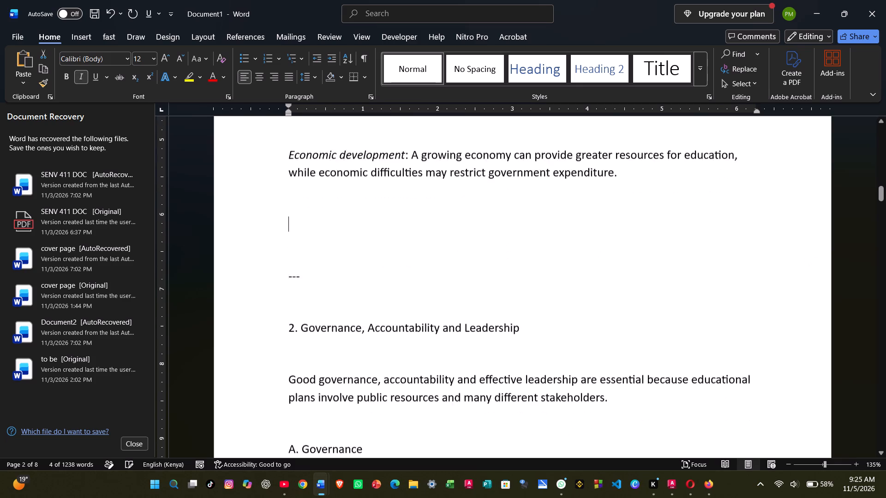
Delete the blank line between the "Social and cultural factors" and "Economic development" paragraphs.
scroll(387, 342, up, 1)
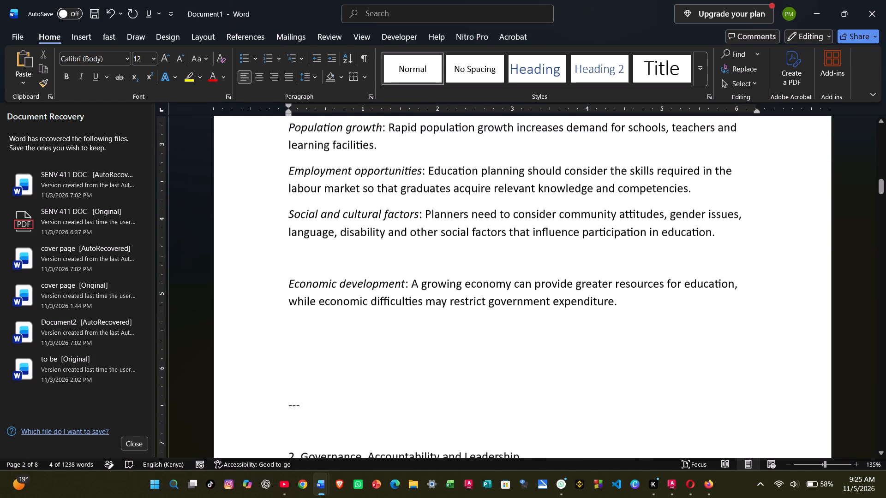
click(317, 275)
key(BackSpace)
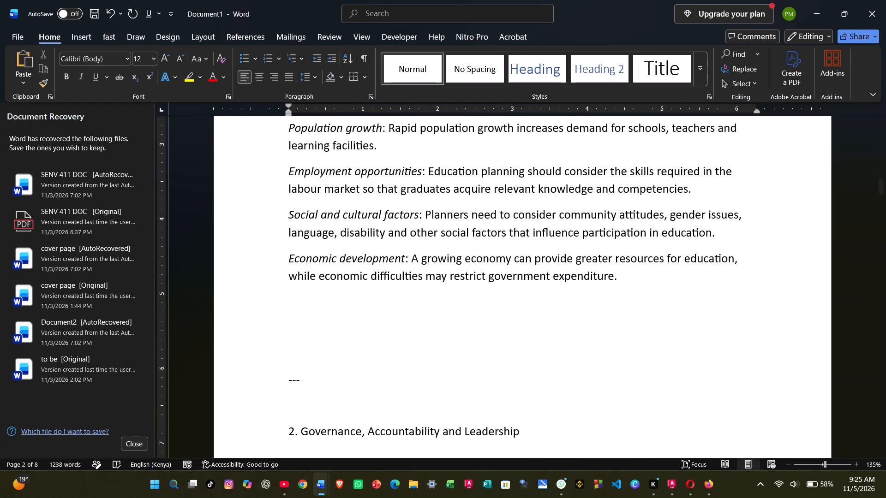
Number the six paragraphs under "C. Socio-economic conditions" with lowercase Roman numerals (i, ii, iii), from "Availability of financial resources" through "Economic development".
scroll(317, 275, up, 2)
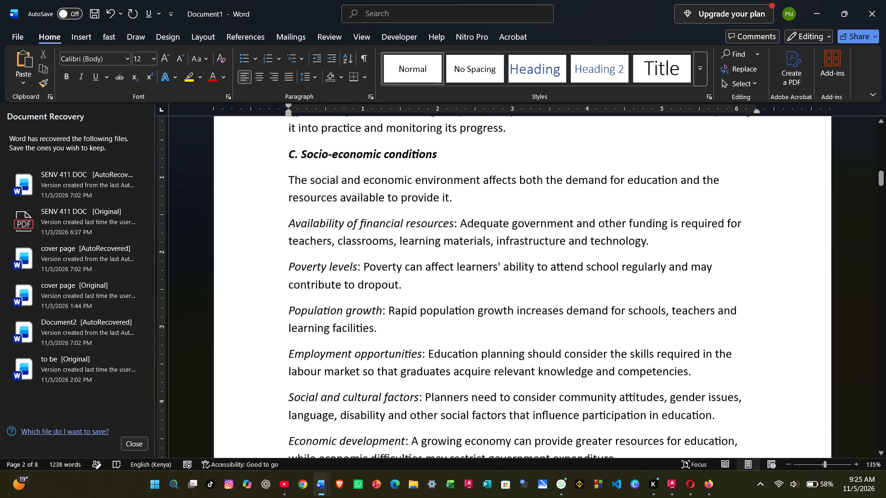
drag(282, 224, 371, 263)
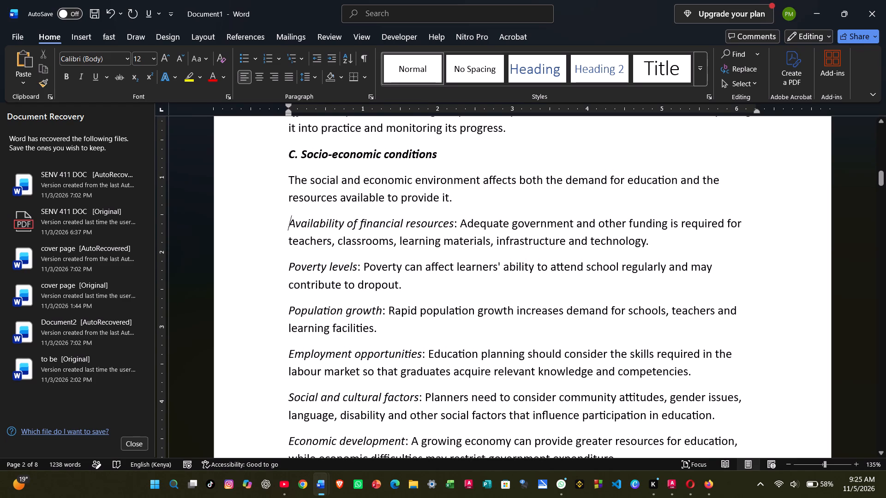
drag(371, 263, 404, 431)
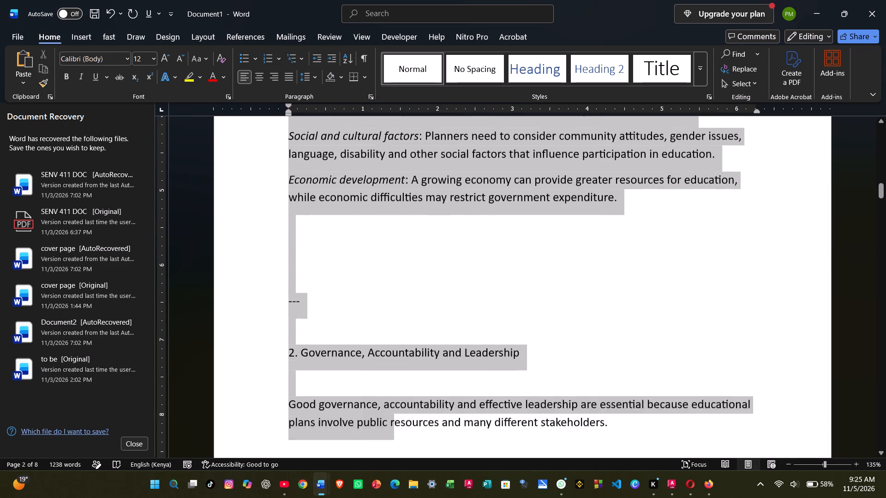
drag(404, 431, 368, 190)
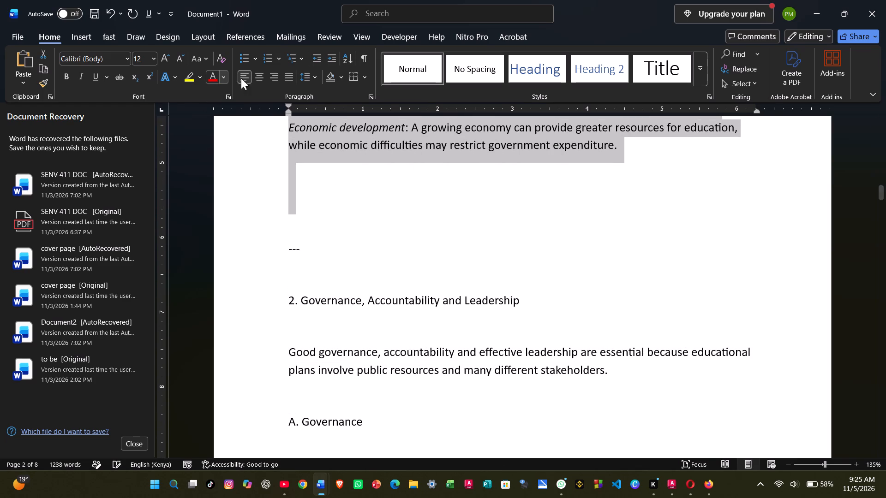
click(274, 59)
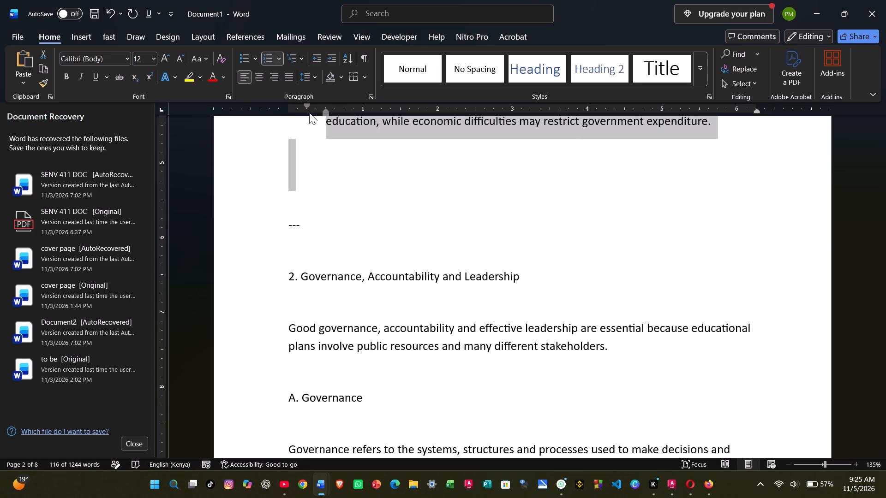
click(281, 59)
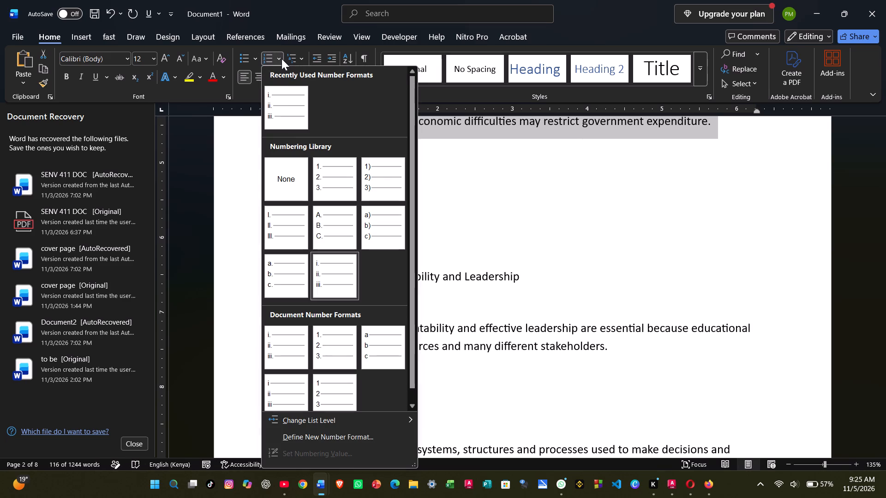
click(282, 102)
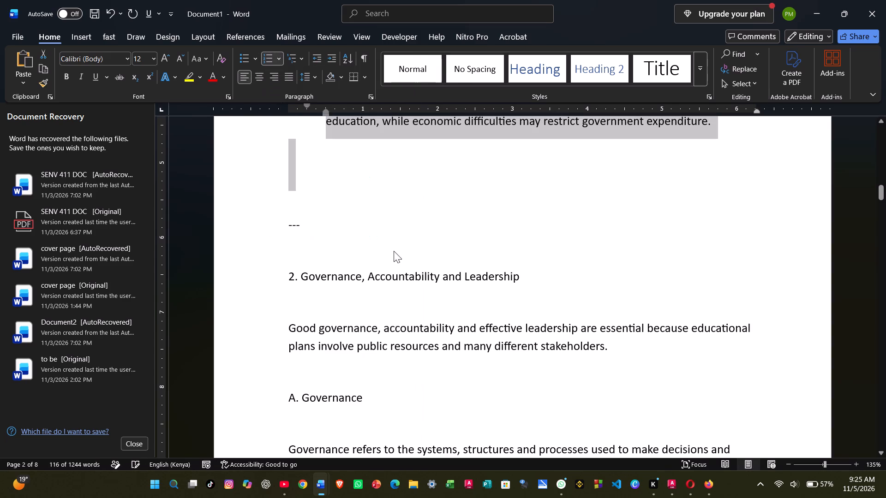
scroll(394, 251, down, 2)
scroll(394, 251, up, 3)
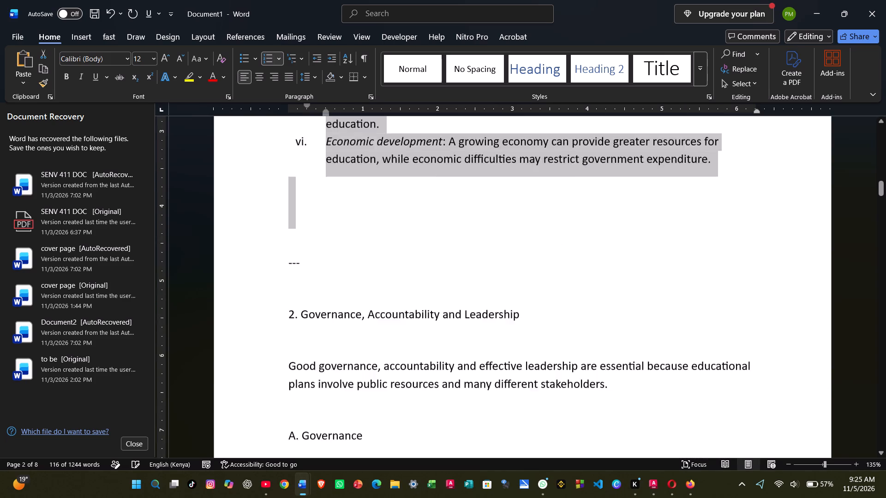
scroll(394, 251, up, 1)
click(508, 306)
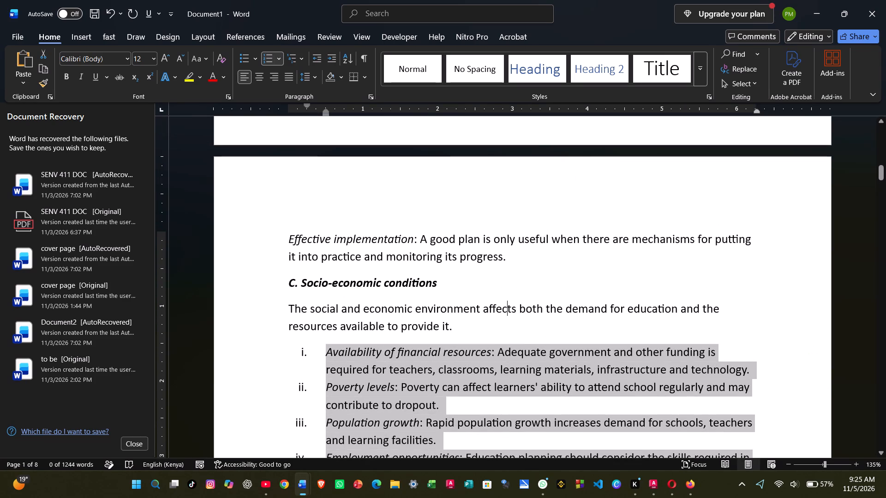
Review the text around the page break before "C. Socio-economic conditions" and the numbered points that follow it.
scroll(427, 316, up, 1)
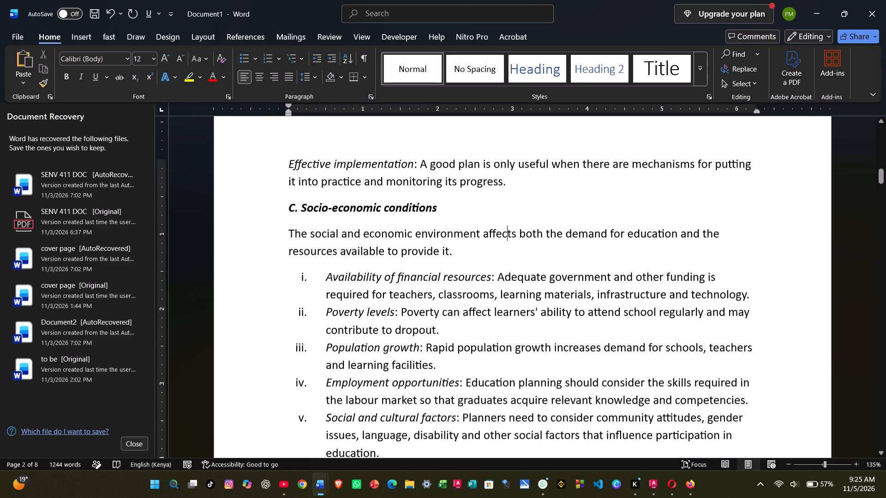
scroll(427, 316, up, 2)
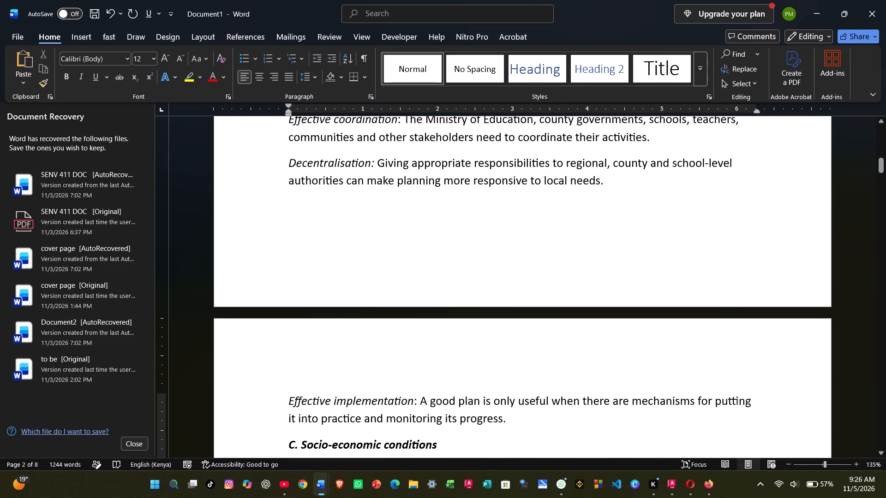
click(341, 276)
scroll(385, 304, down, 2)
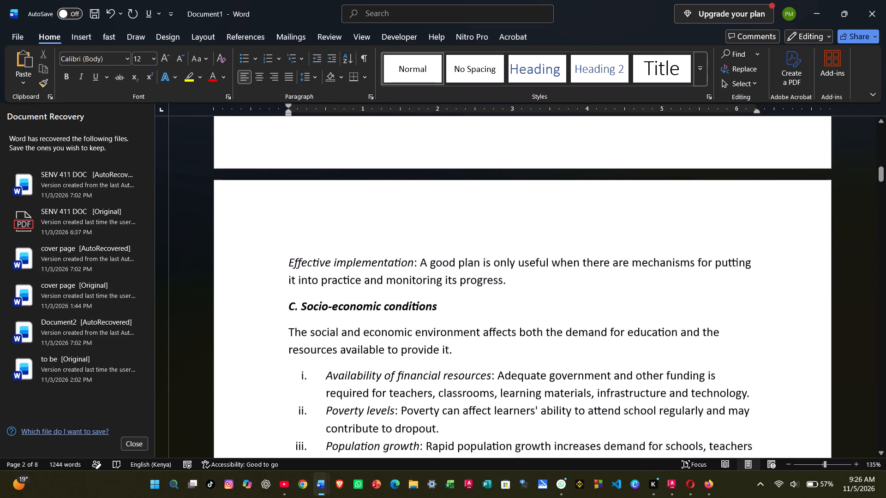
scroll(385, 304, down, 4)
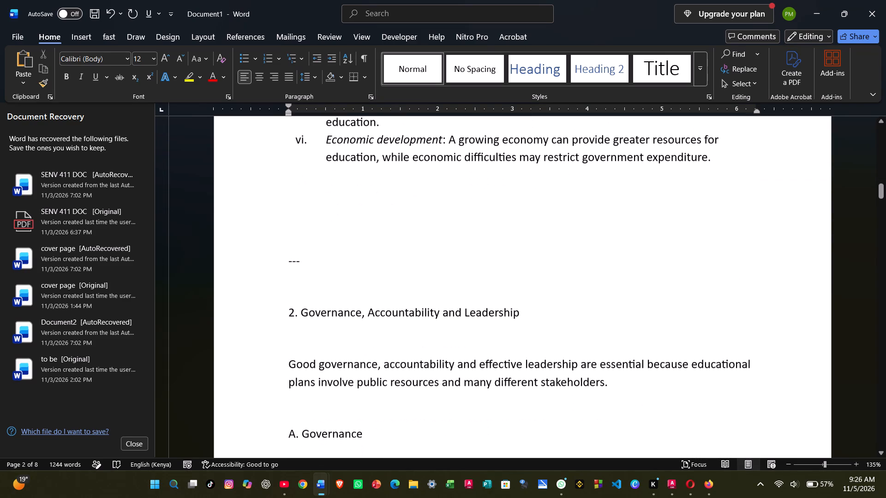
Delete the "---" separator and the blank lines between the "Economic development" point and the "2. Governance, Accountability and Leadership" heading.
click(315, 287)
key(BackSpace)
key(BackSpace)
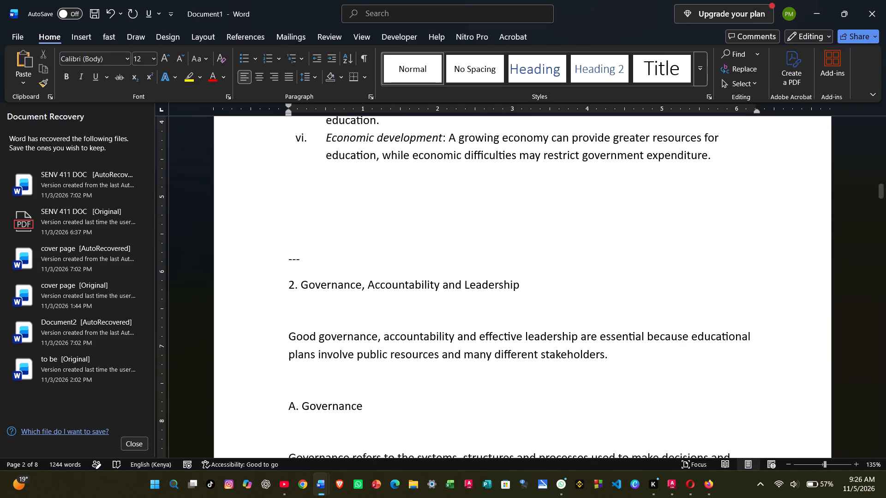
key(BackSpace)
key(BackSpace)
key(BackSpace)
key(BackSpace)
key(BackSpace)
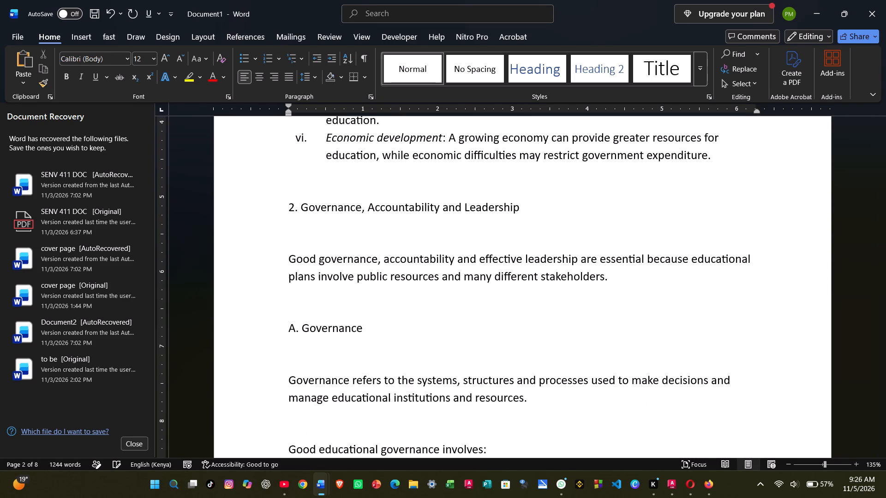
key(BackSpace)
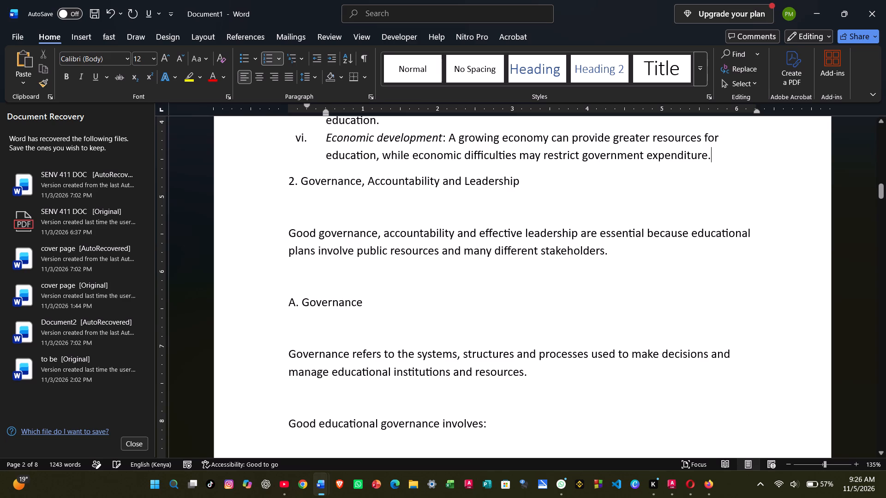
Review the formatting of the headings and numbered points from the document title down to the section 2 heading.
scroll(375, 330, up, 4)
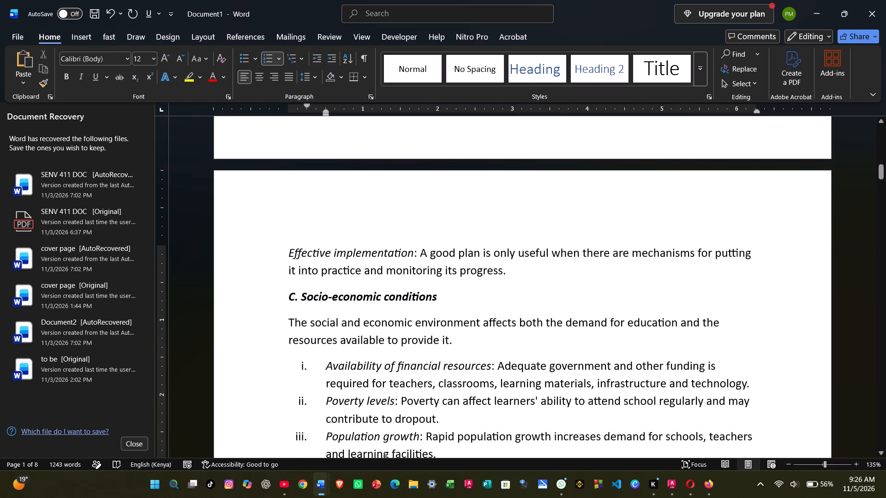
scroll(375, 330, up, 3)
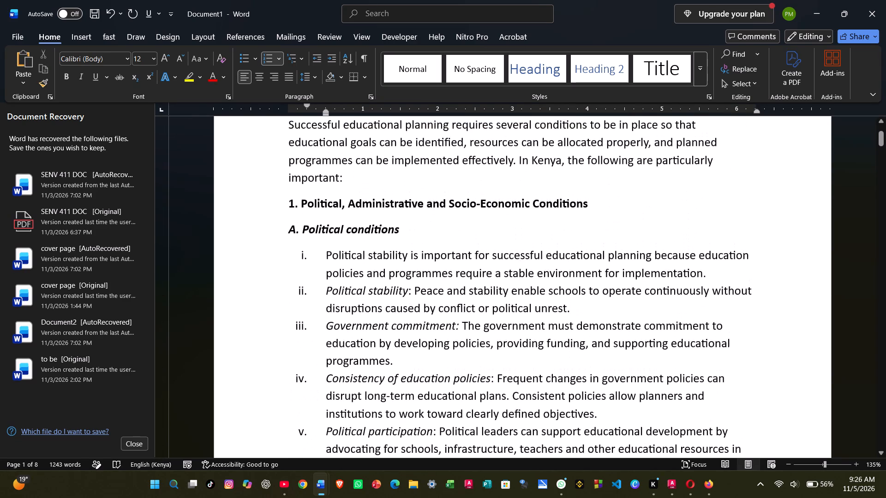
scroll(375, 330, up, 2)
scroll(375, 330, down, 1)
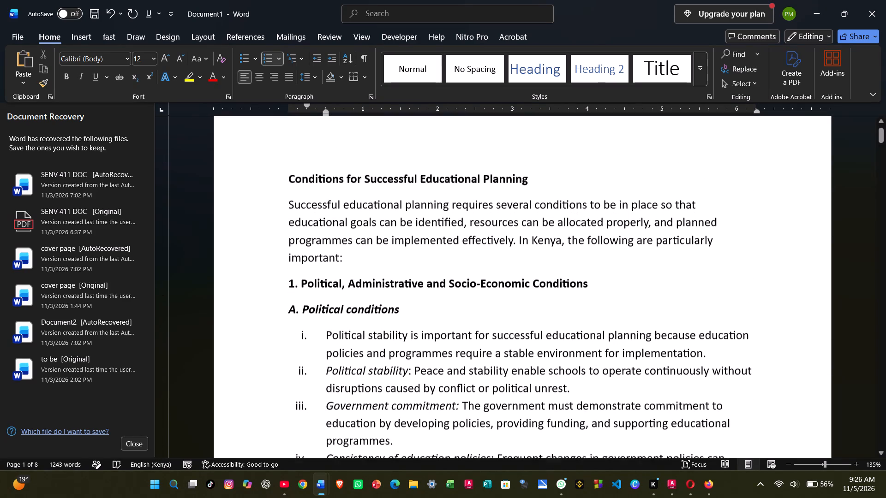
scroll(375, 330, down, 3)
scroll(375, 330, up, 1)
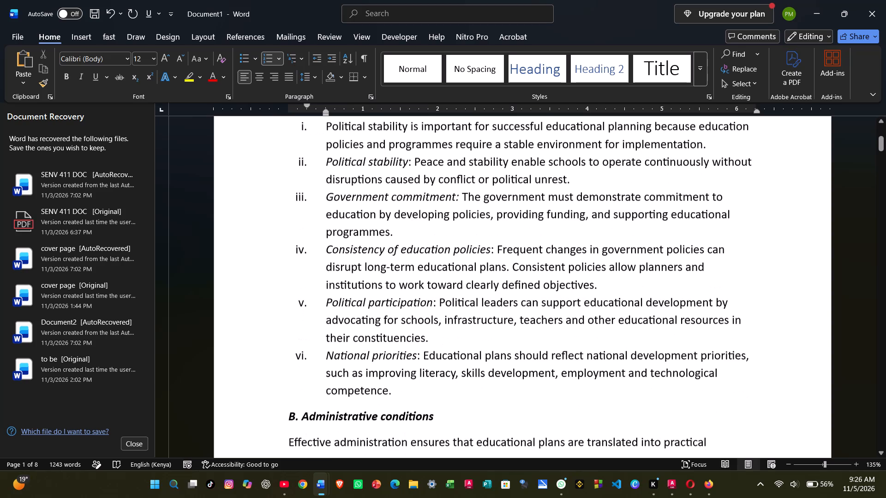
scroll(375, 330, up, 1)
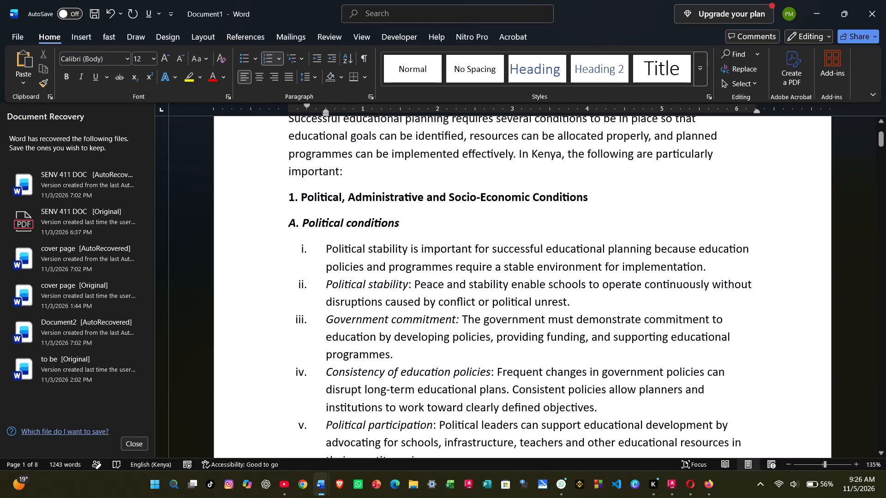
scroll(375, 330, down, 2)
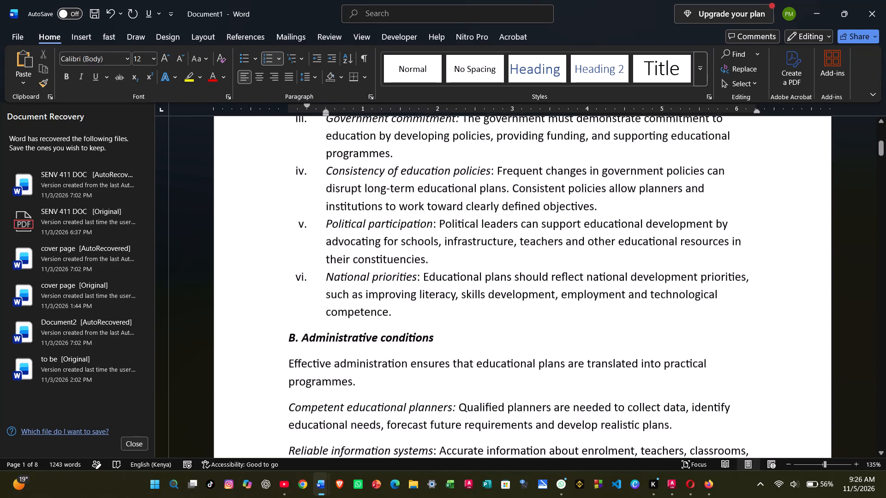
scroll(375, 330, down, 3)
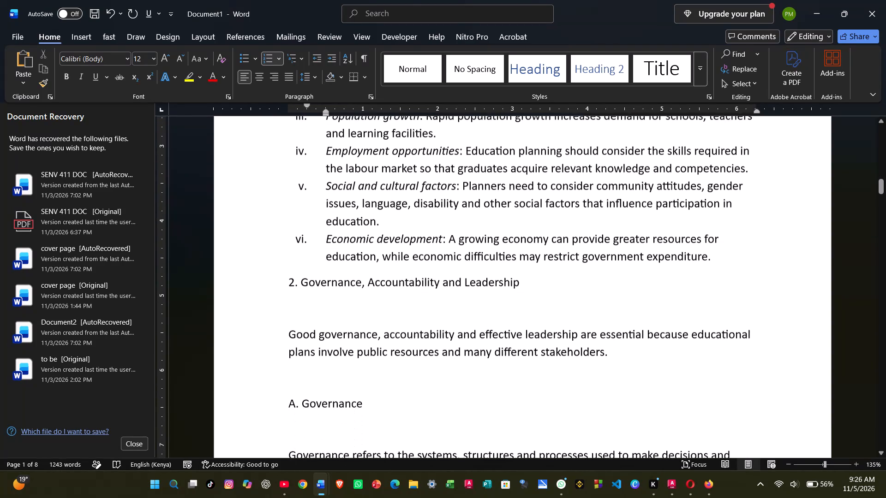
Bold the heading "2. Governance, Accountability and Leadership".
scroll(375, 330, down, 1)
drag(285, 284, 495, 301)
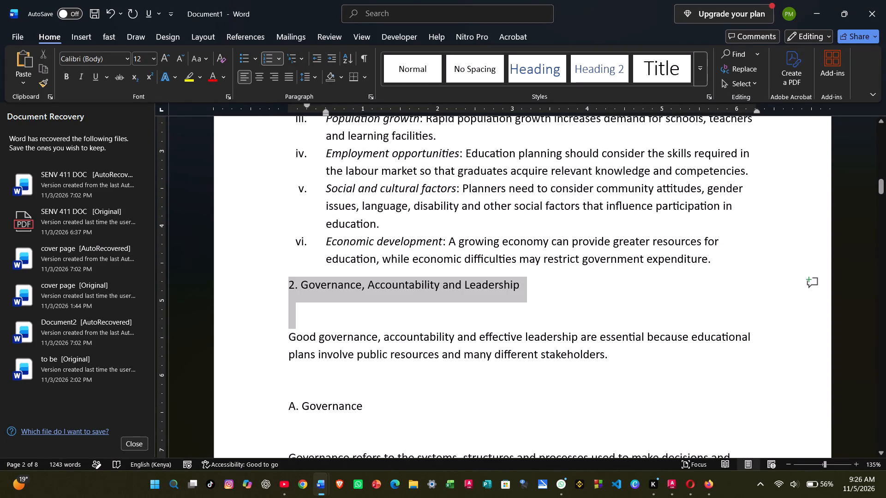
drag(495, 301, 526, 294)
click(536, 275)
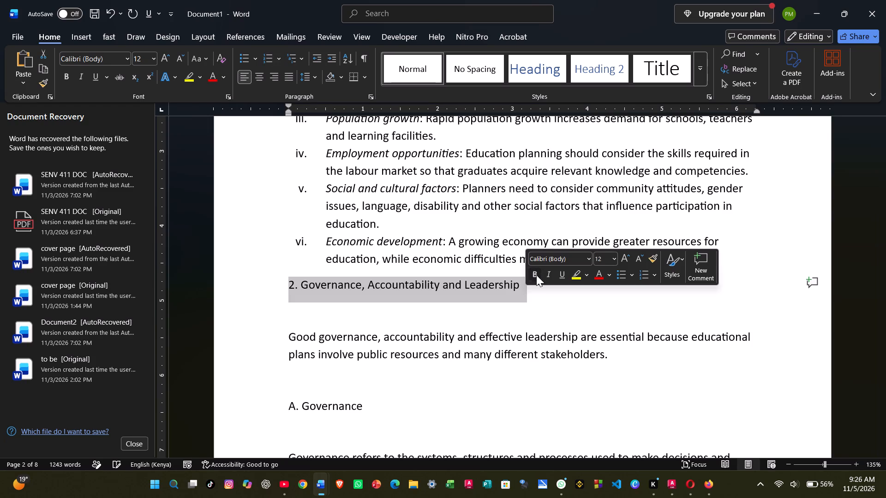
Delete the blank lines above and below the introductory paragraph beginning "Good governance, accountability and effective leadership".
click(459, 308)
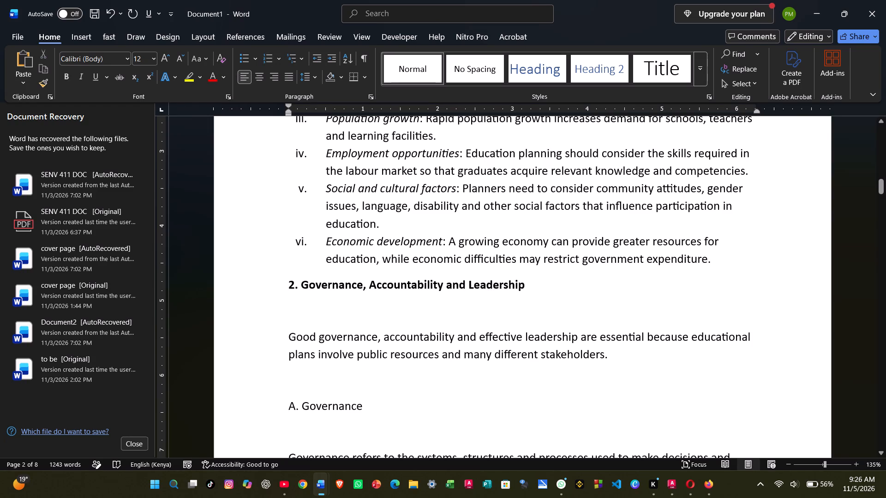
key(BackSpace)
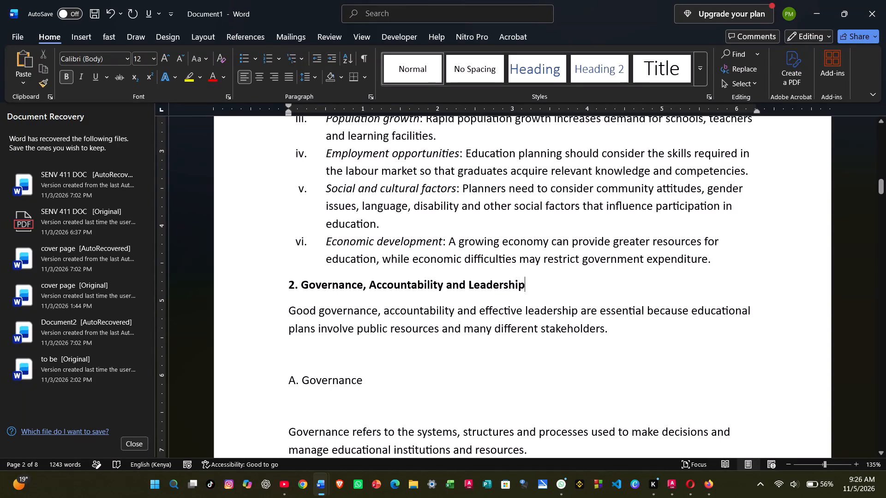
click(329, 356)
key(BackSpace)
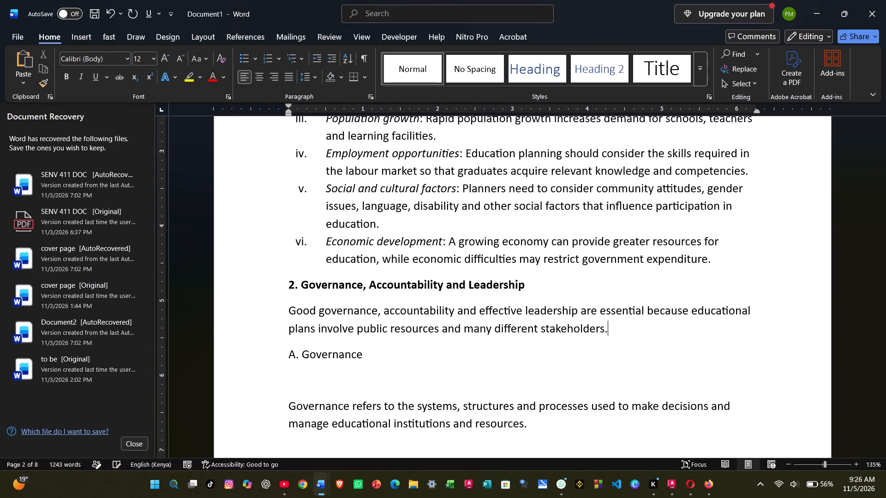
Bold and italicize the subheading "A. Governance".
drag(283, 352, 377, 359)
click(397, 340)
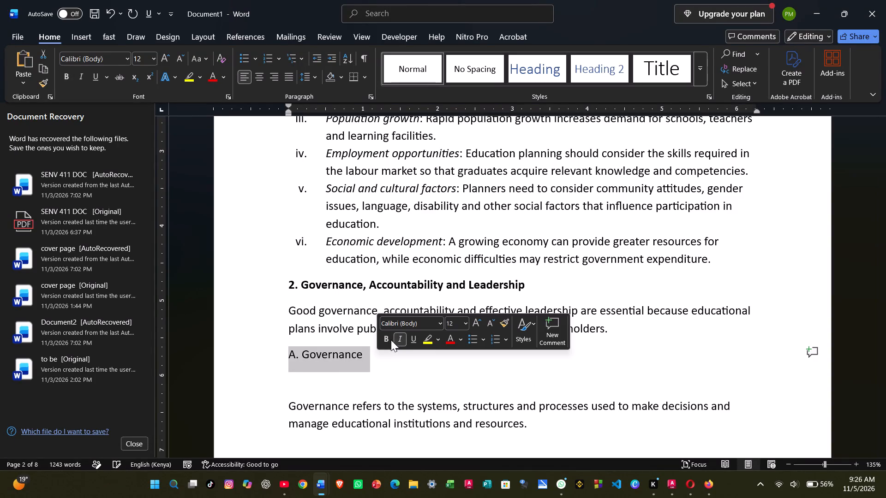
click(385, 336)
Delete the blank lines below the "A. Governance" subheading and above and below the line "Good educational governance involves:".
drag(385, 355, 366, 370)
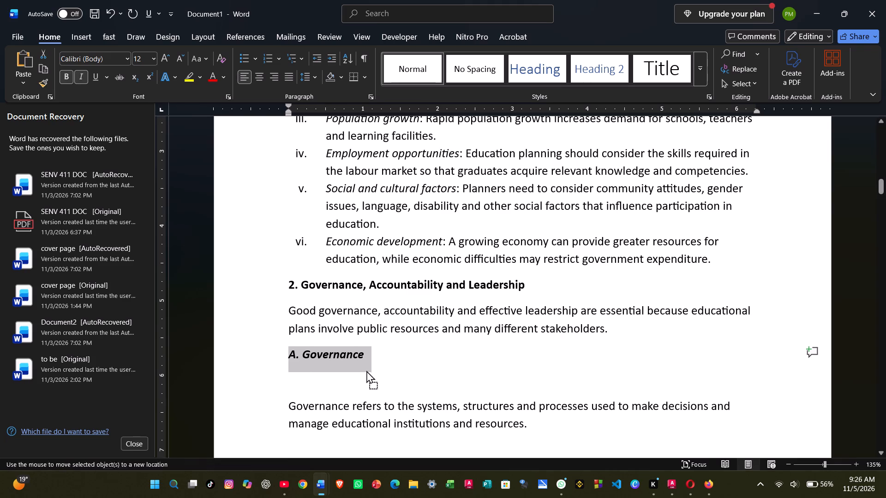
drag(366, 370, 305, 377)
key(BackSpace)
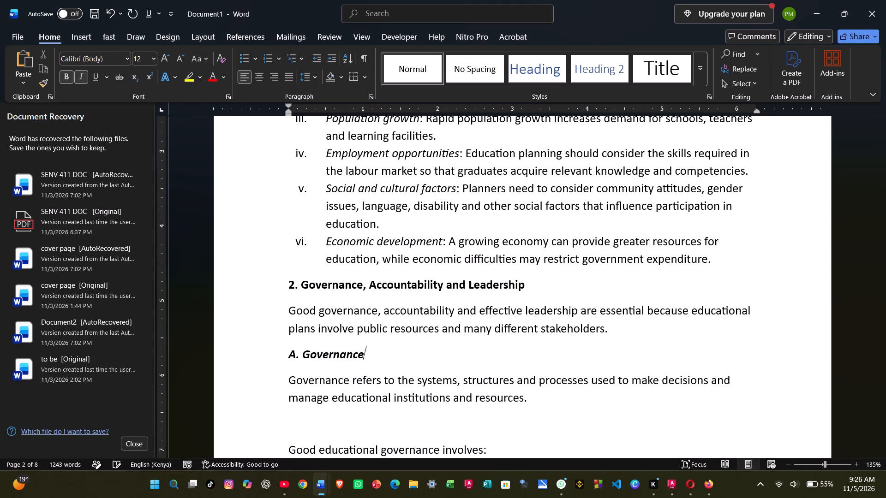
scroll(365, 387, down, 1)
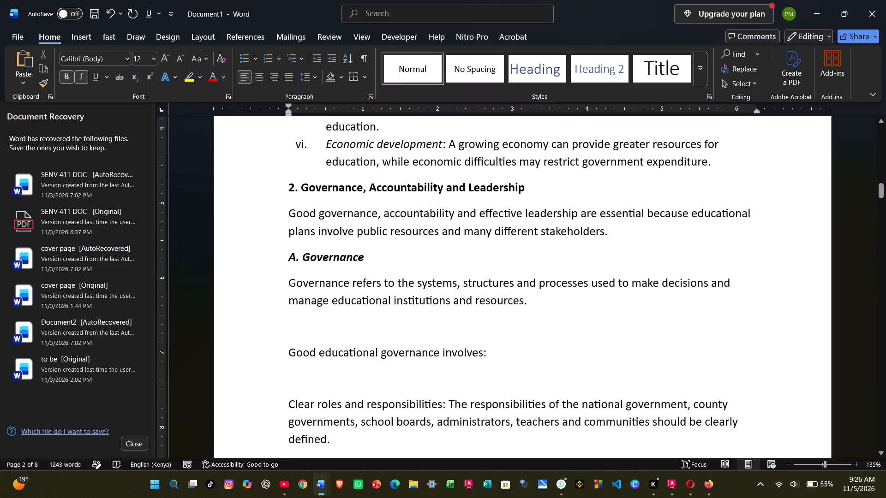
click(316, 321)
key(BackSpace)
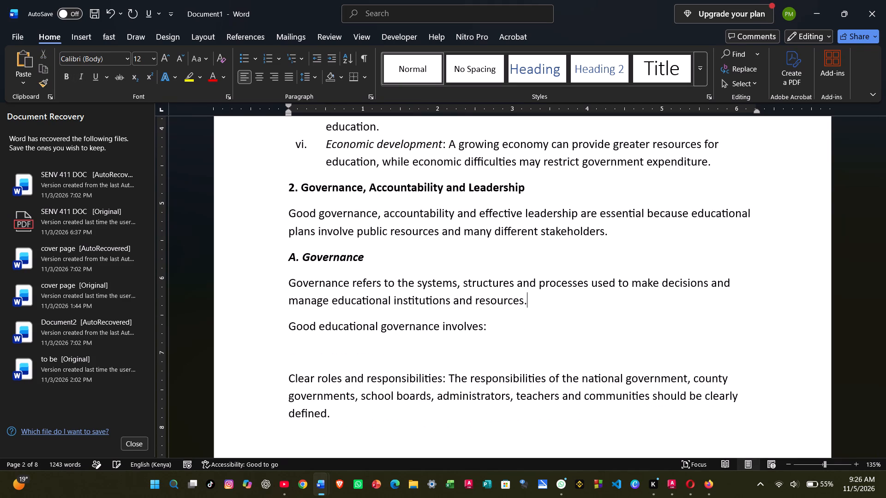
click(315, 356)
key(BackSpace)
Italicize the lead-in "Clear roles and responsibilities" in the first point under "Good educational governance involves:".
drag(288, 348, 330, 347)
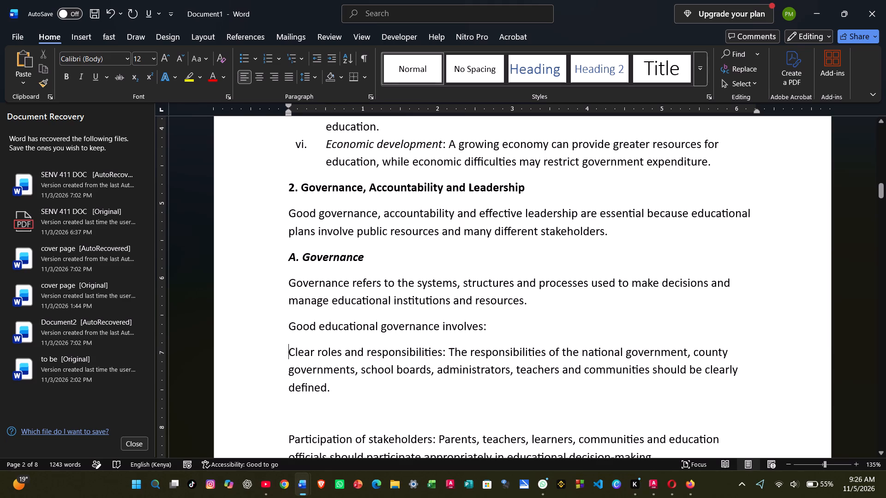
drag(330, 347, 427, 356)
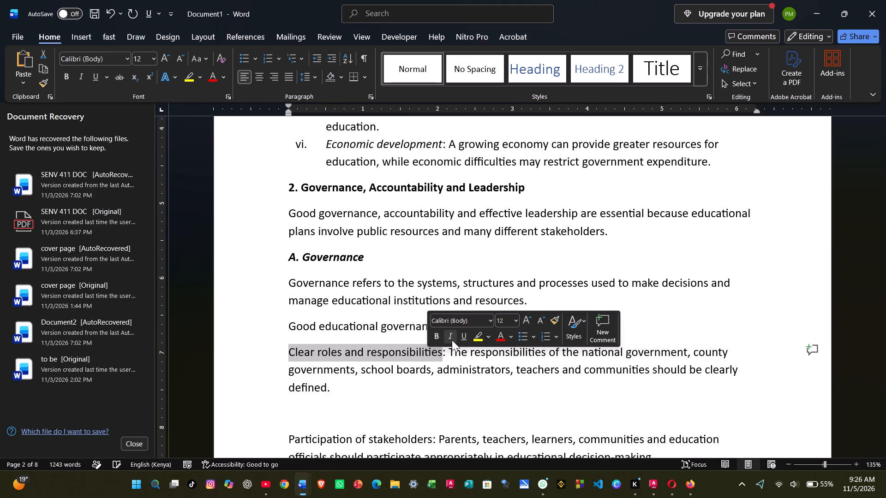
click(452, 340)
click(416, 387)
Delete the blank line above the "Participation of stakeholders" point and italicize that lead-in.
scroll(416, 387, down, 1)
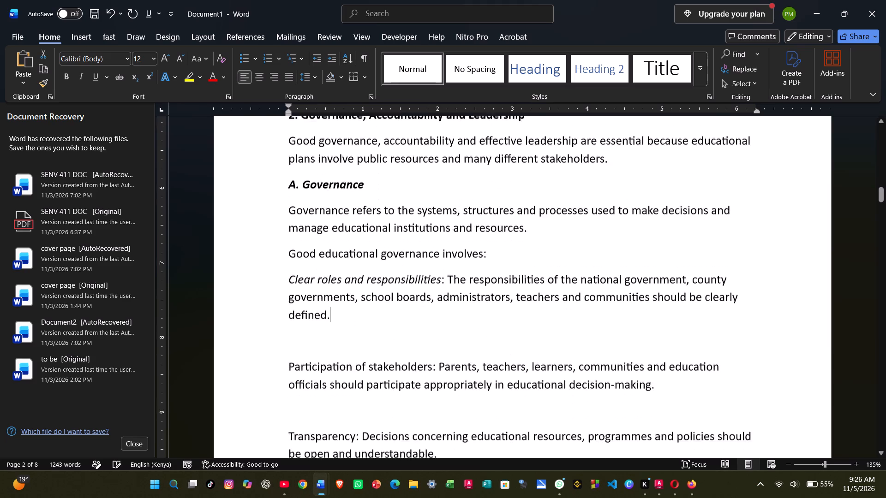
scroll(416, 387, down, 1)
click(298, 287)
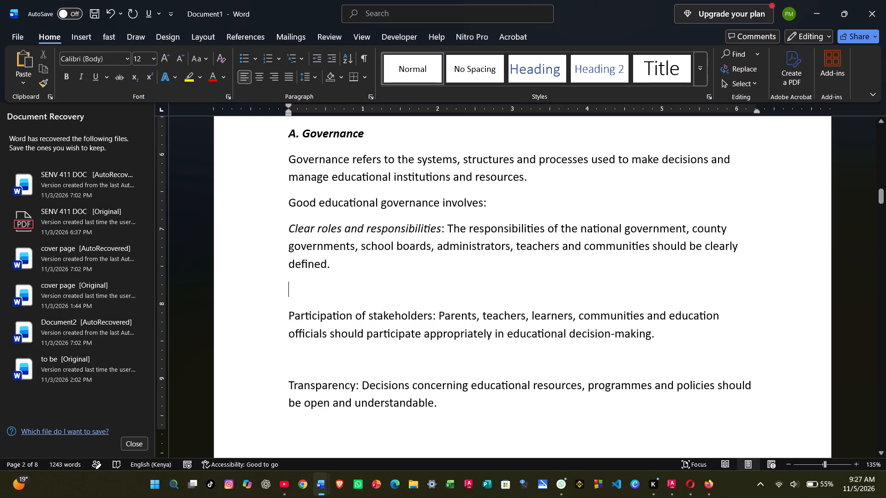
key(BackSpace)
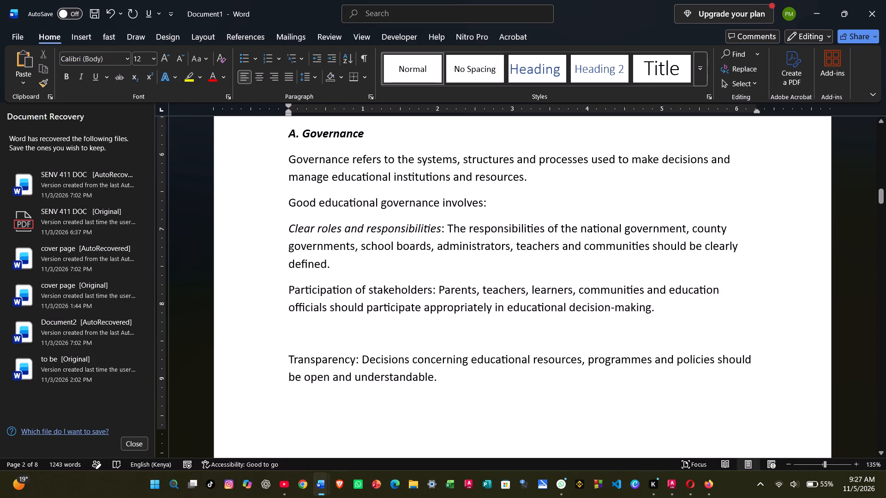
drag(285, 286, 411, 289)
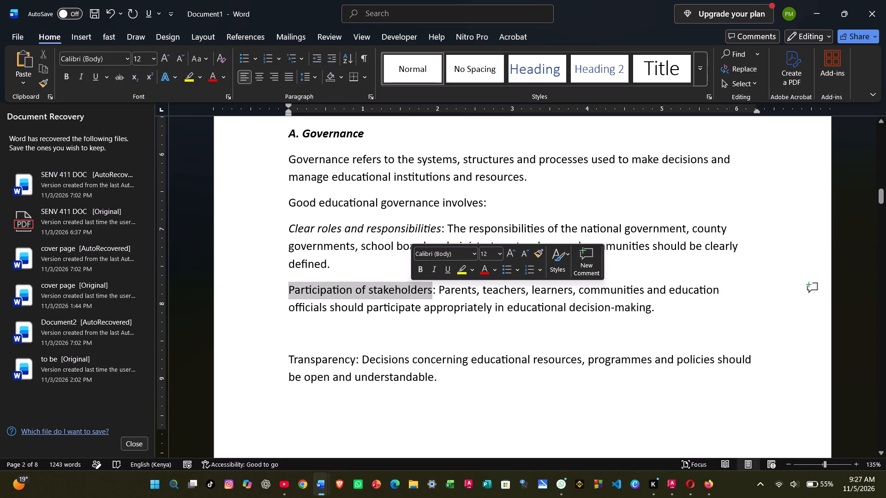
click(433, 272)
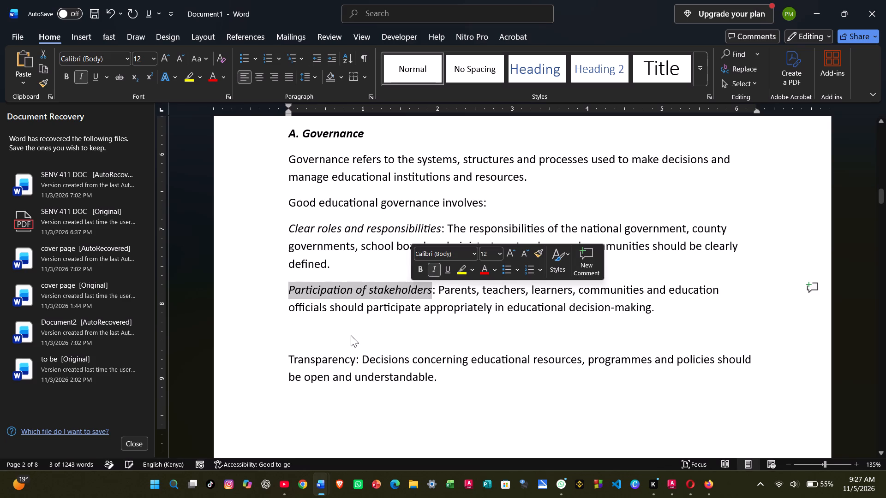
Delete the blank line above the "Transparency" point and italicize its lead-in word.
click(351, 335)
click(351, 335)
key(BackSpace)
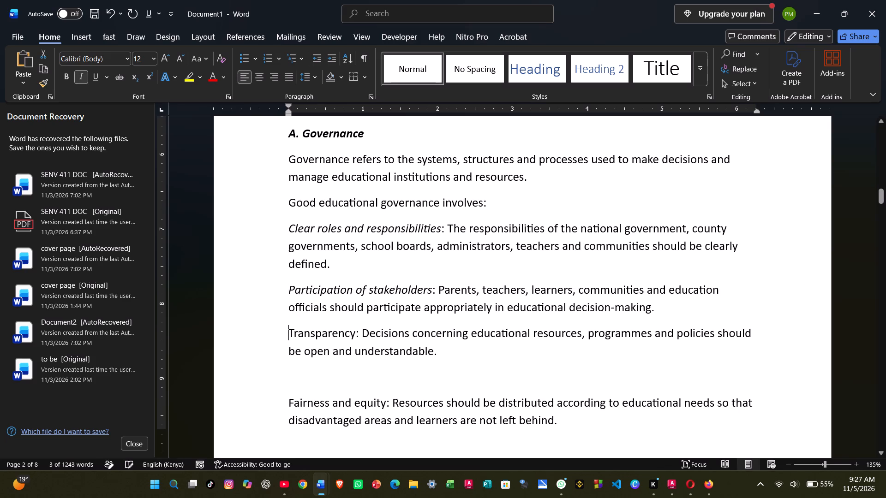
drag(286, 330, 354, 338)
click(378, 326)
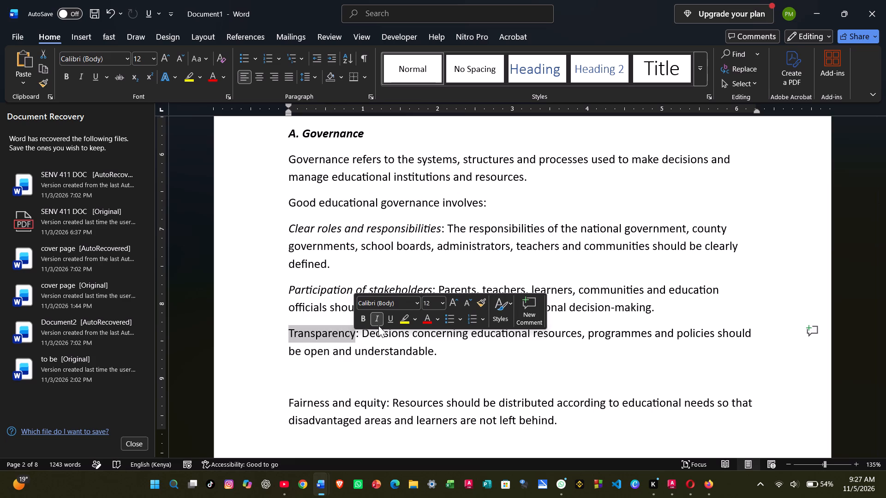
Delete the blank line above the "Fairness and equity" point and italicize that lead-in.
click(356, 379)
key(BackSpace)
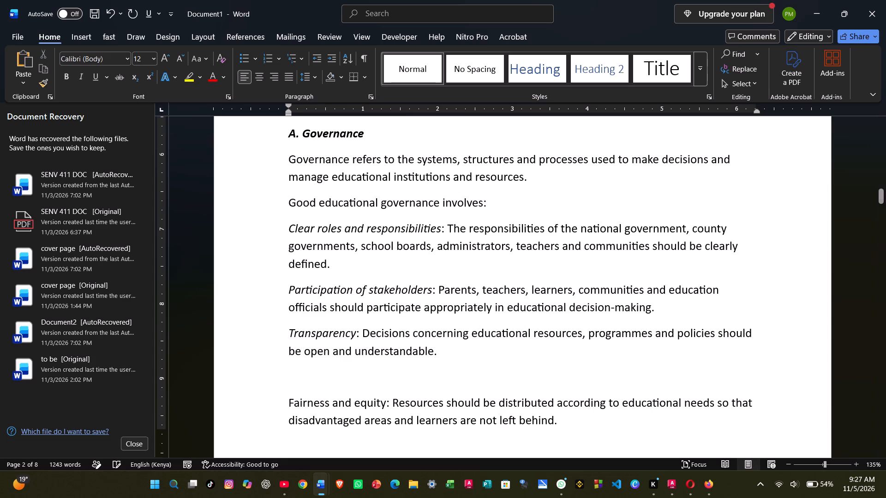
scroll(317, 373, down, 1)
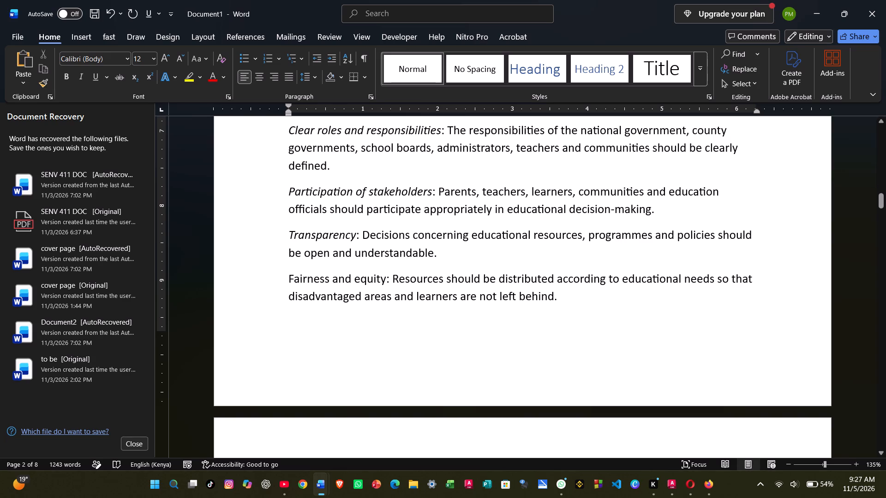
drag(286, 277, 379, 283)
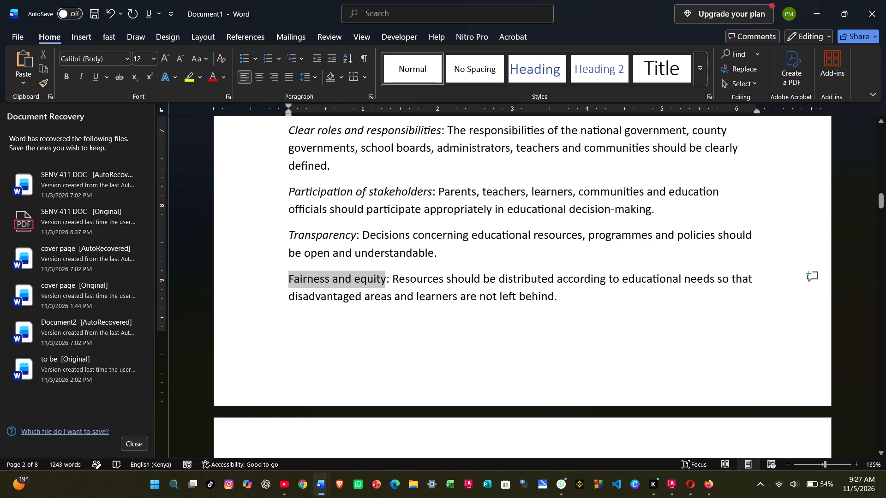
drag(379, 283, 381, 284)
click(409, 267)
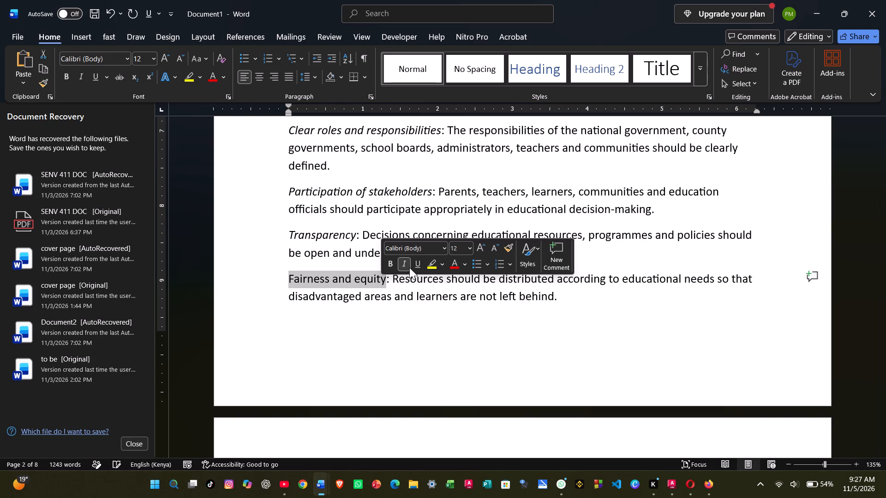
Delete the two blank lines between the "Rule-based management" point and the subheading "B. Accountability".
click(387, 347)
scroll(387, 347, down, 2)
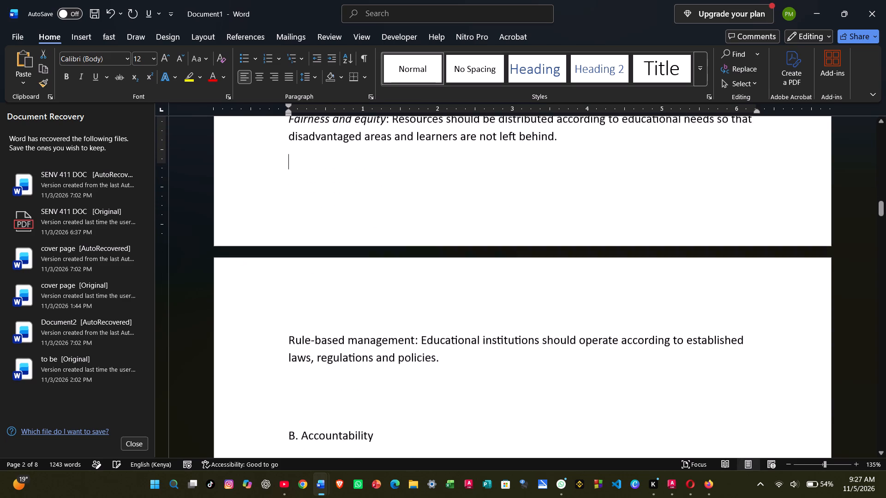
click(302, 321)
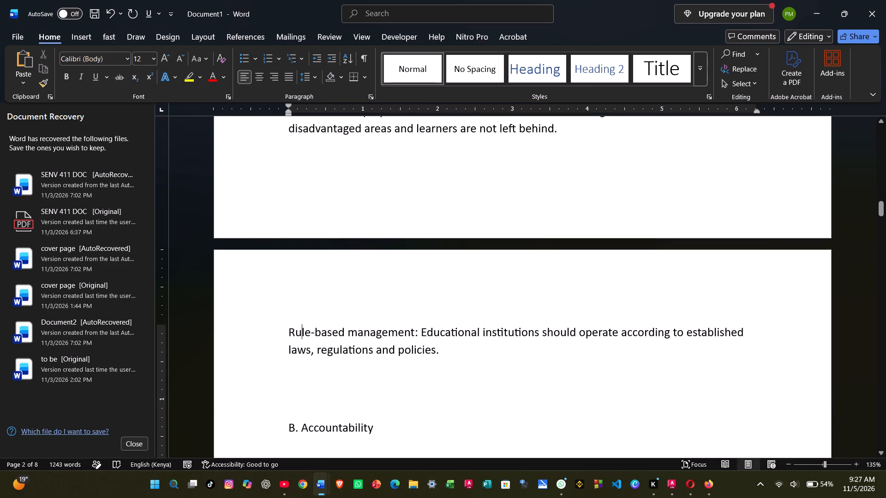
click(286, 298)
click(293, 411)
key(BackSpace)
key(BackSpace)
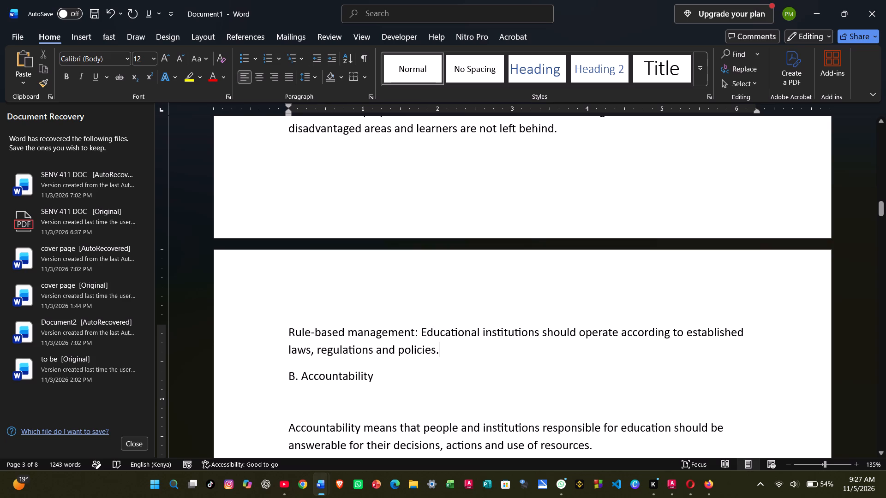
Bold and italicize the subheading "B. Accountability".
drag(285, 375, 374, 384)
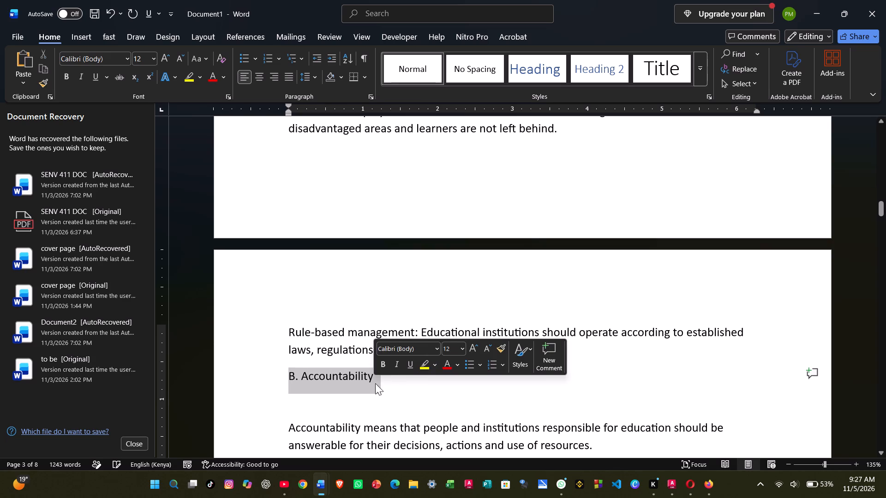
click(396, 368)
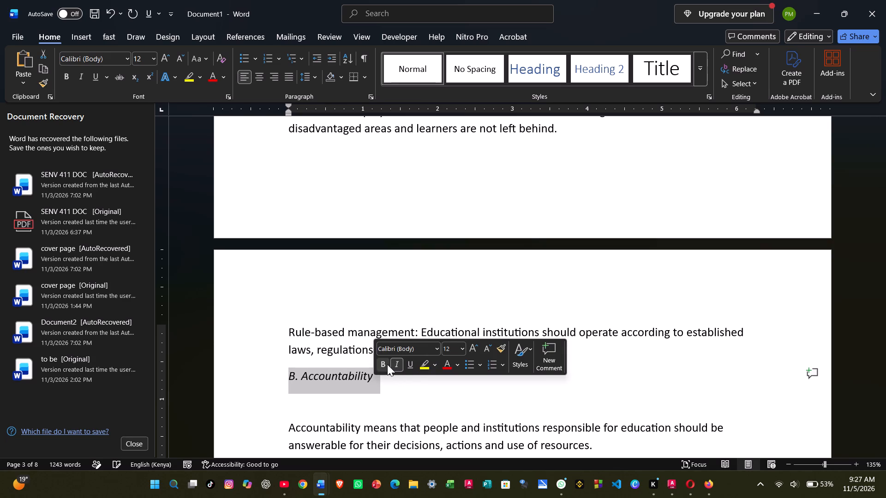
click(384, 364)
Delete the blank lines below the "B. Accountability" subheading and above and below the line "It can be promoted through:".
click(312, 403)
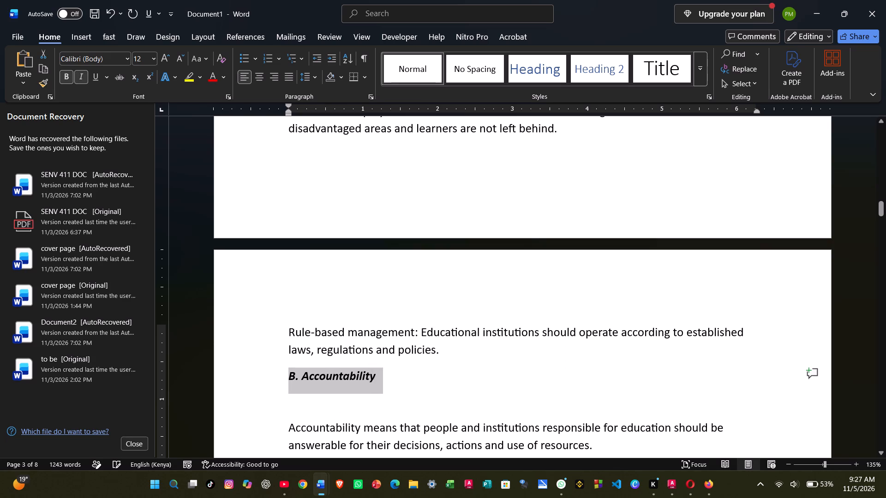
key(BackSpace)
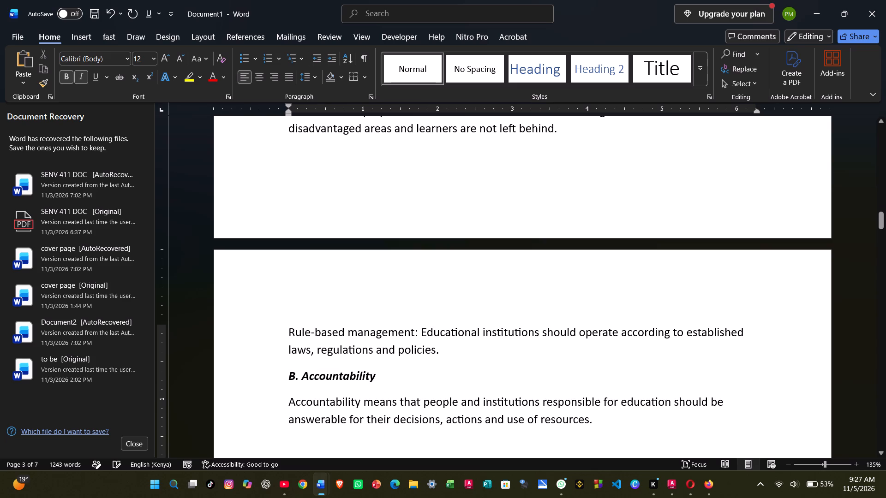
scroll(369, 379, down, 1)
click(309, 324)
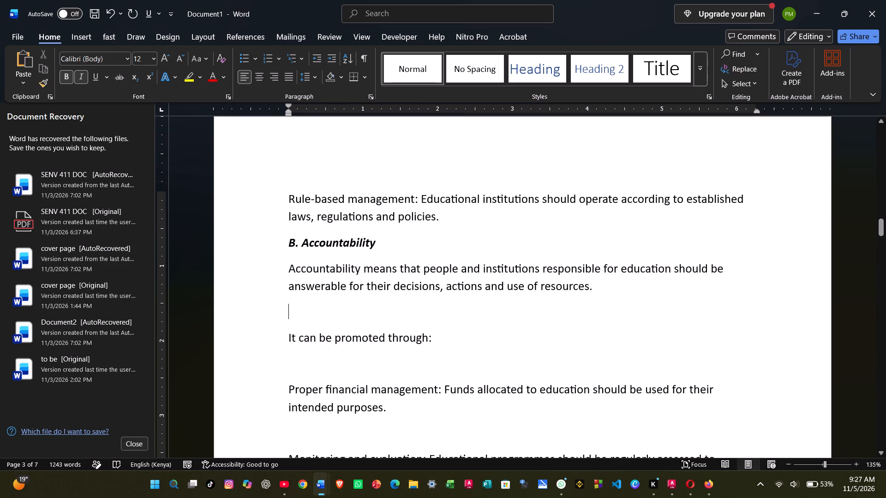
key(BackSpace)
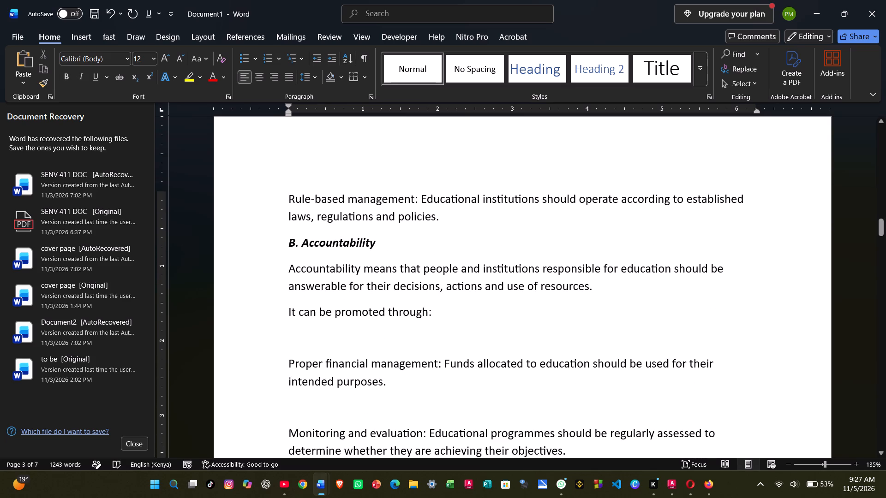
click(305, 341)
key(BackSpace)
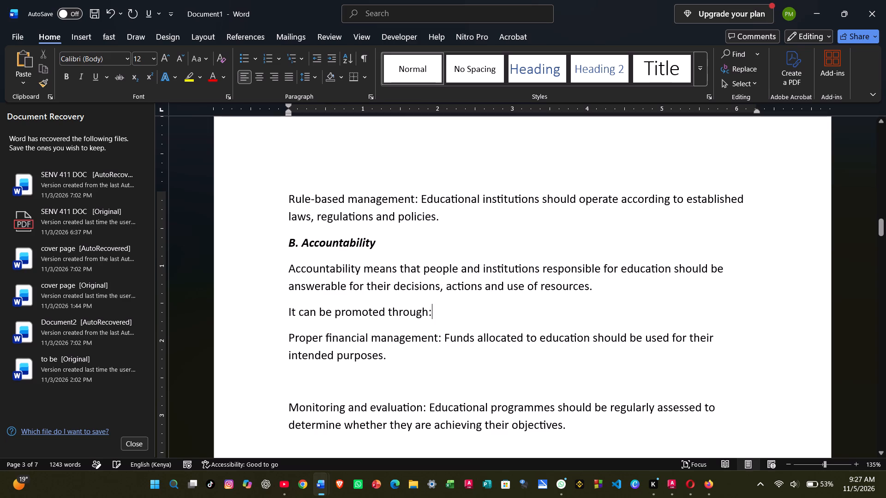
Italicize the lead-in "Proper financial management" in the first point under "It can be promoted through:".
drag(287, 338, 426, 349)
click(398, 349)
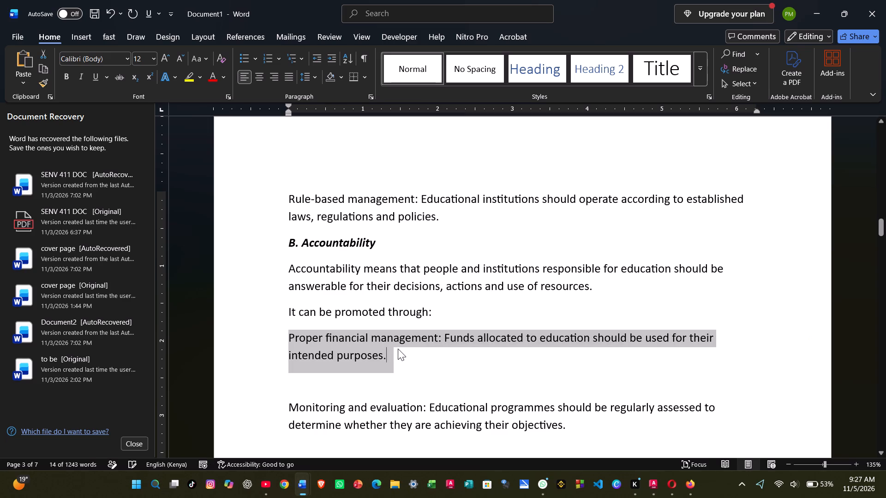
drag(284, 336, 368, 347)
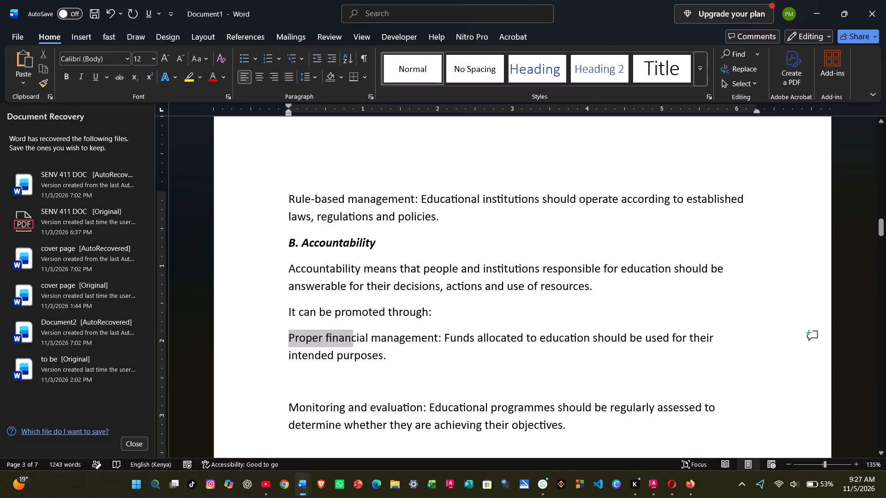
drag(368, 347, 424, 338)
click(448, 317)
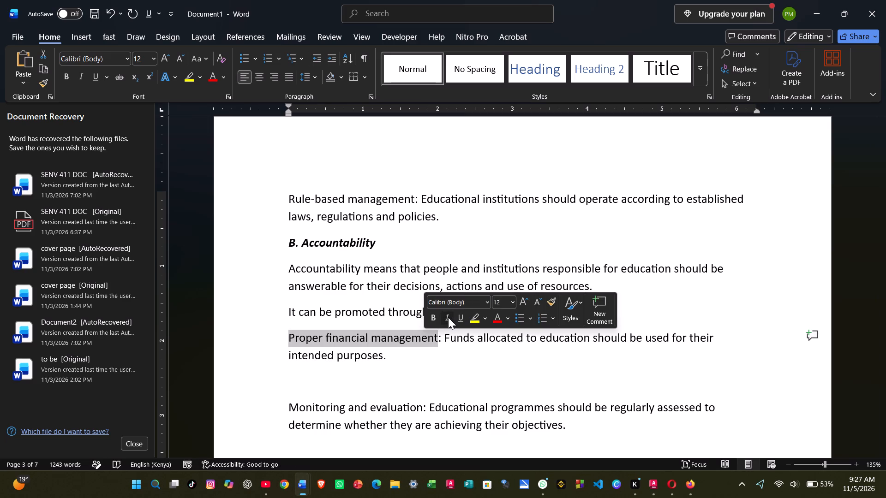
Delete the blank line above the "Monitoring and evaluation" point and italicize that lead-in.
click(311, 386)
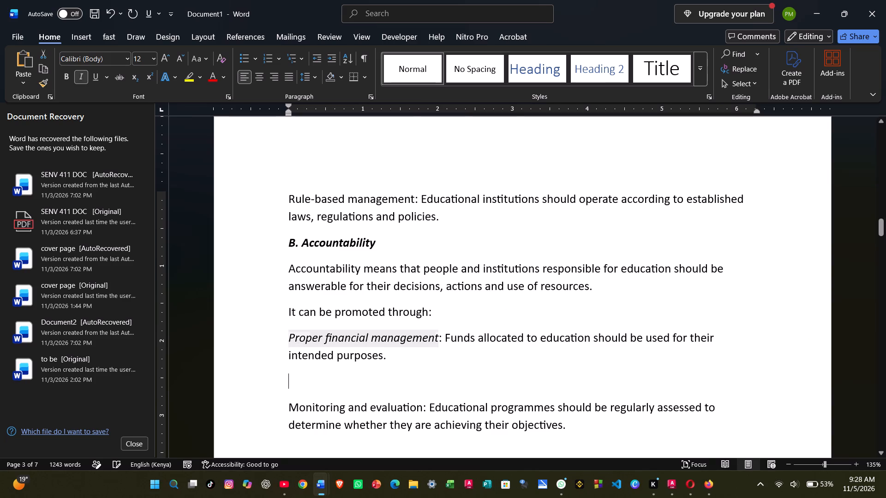
key(BackSpace)
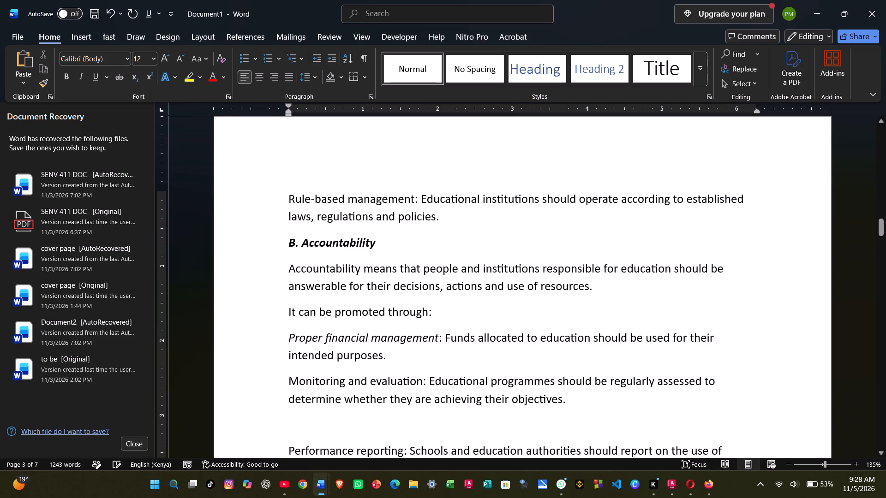
drag(285, 382, 376, 384)
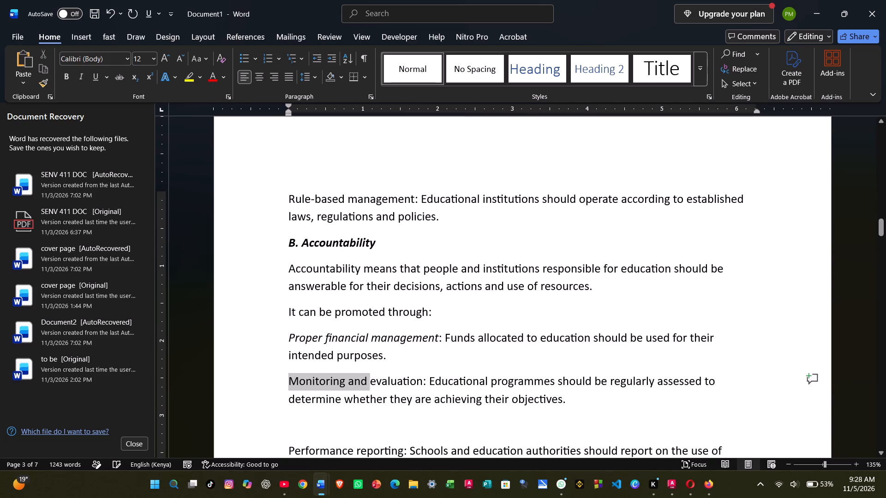
drag(376, 384, 409, 384)
click(433, 367)
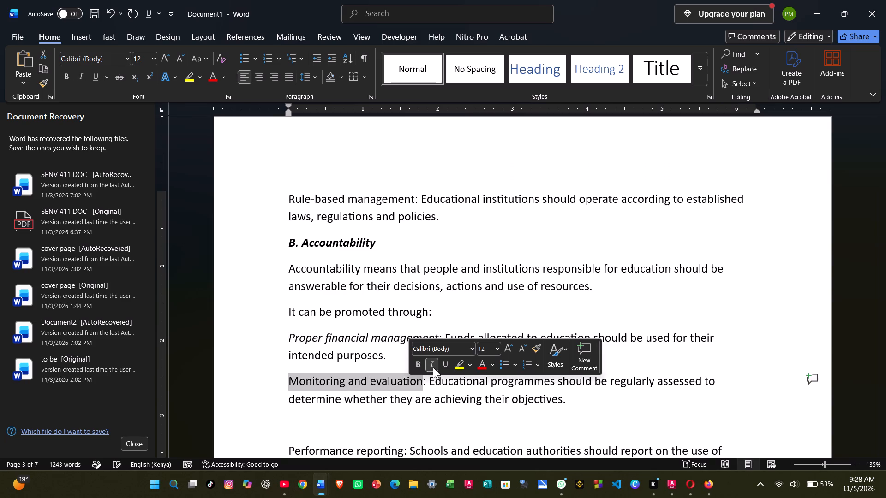
Delete the blank line above the "Performance reporting" point and italicize that lead-in.
scroll(379, 395, down, 1)
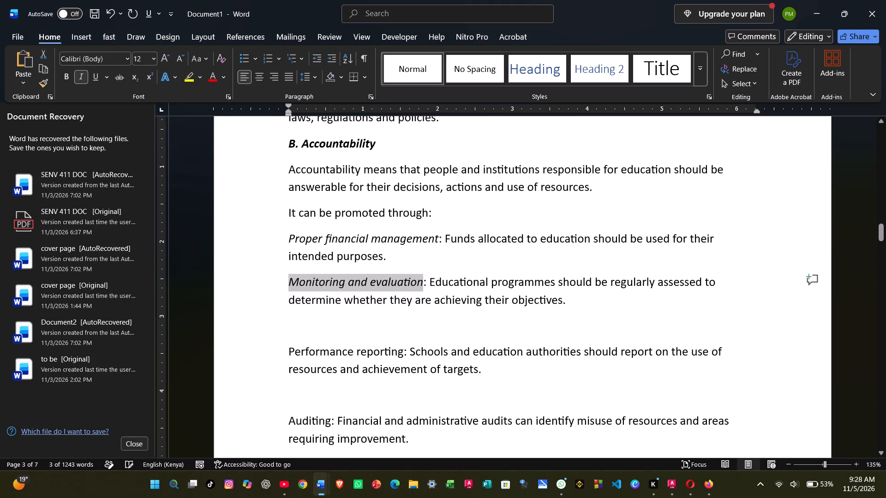
click(307, 332)
key(BackSpace)
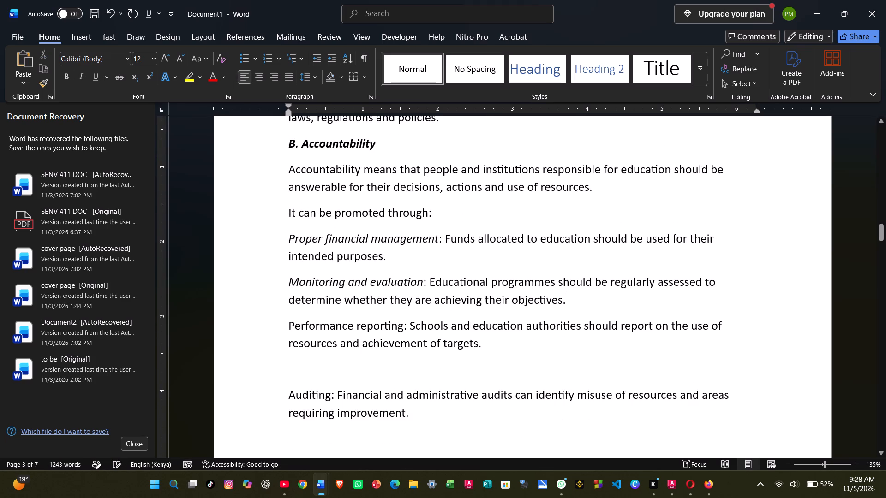
drag(286, 326, 401, 324)
click(423, 305)
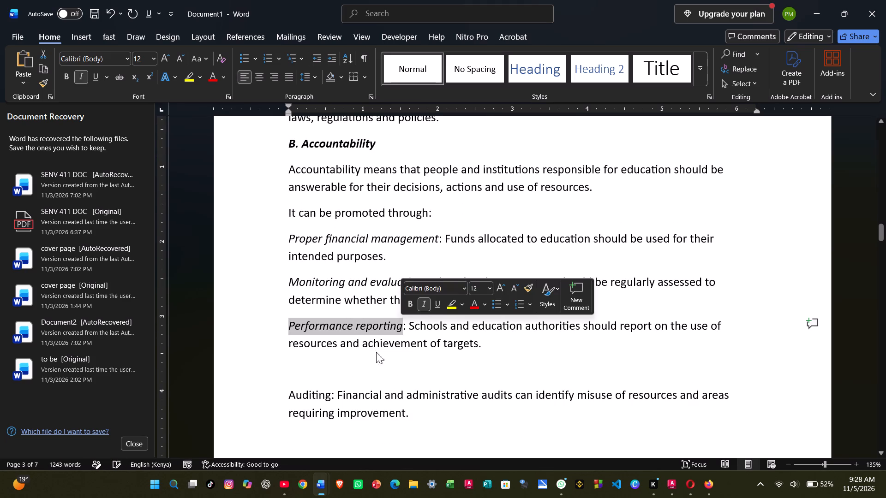
Delete the blank line above the "Auditing" point and italicize that lead-in.
click(309, 367)
key(BackSpace)
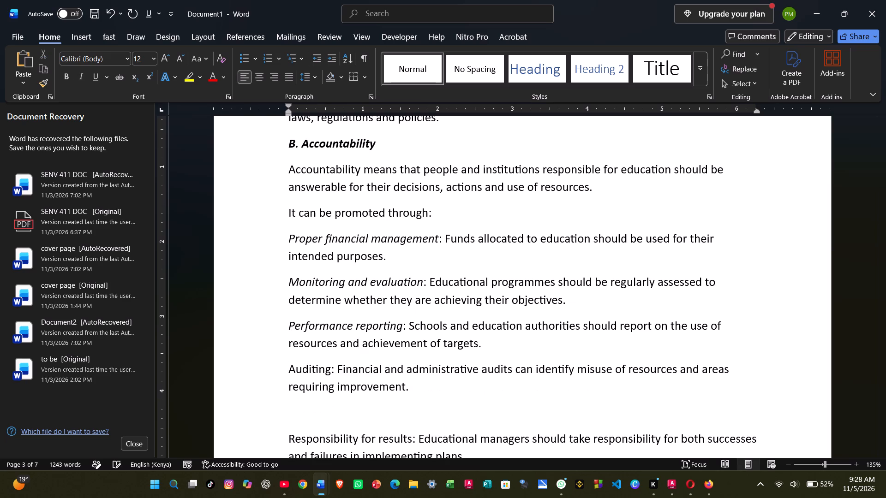
drag(288, 368, 320, 368)
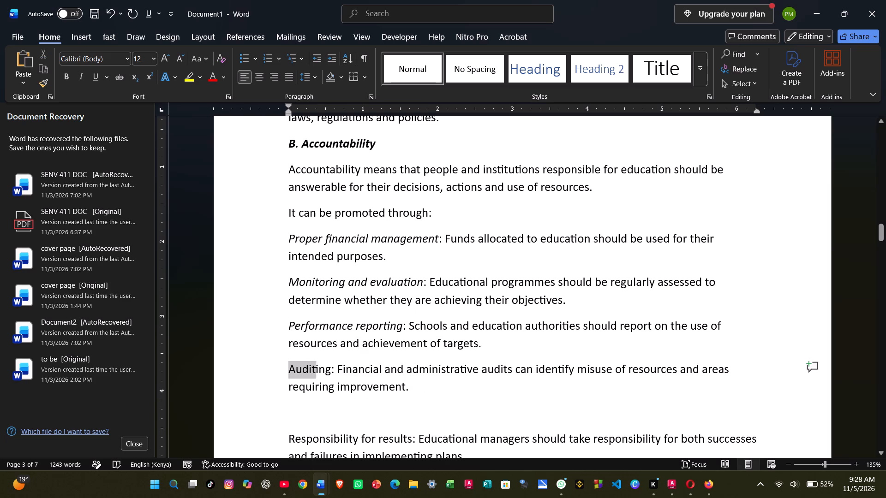
drag(320, 368, 328, 368)
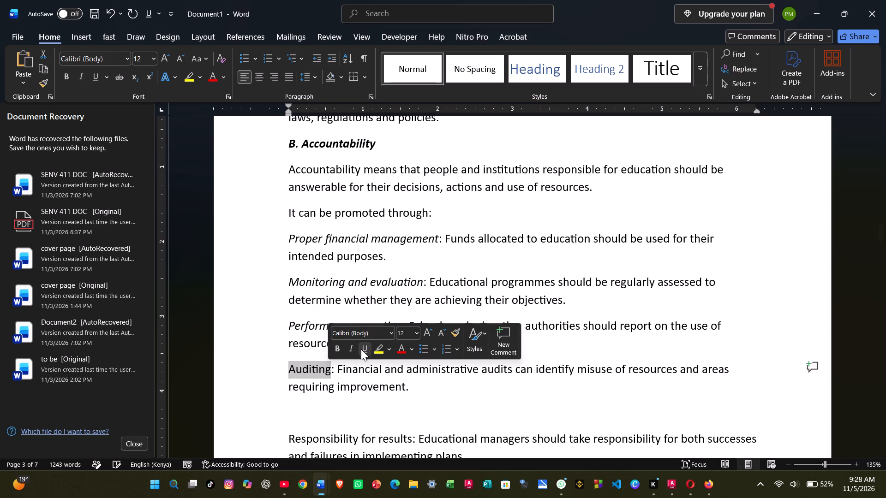
click(356, 350)
click(357, 399)
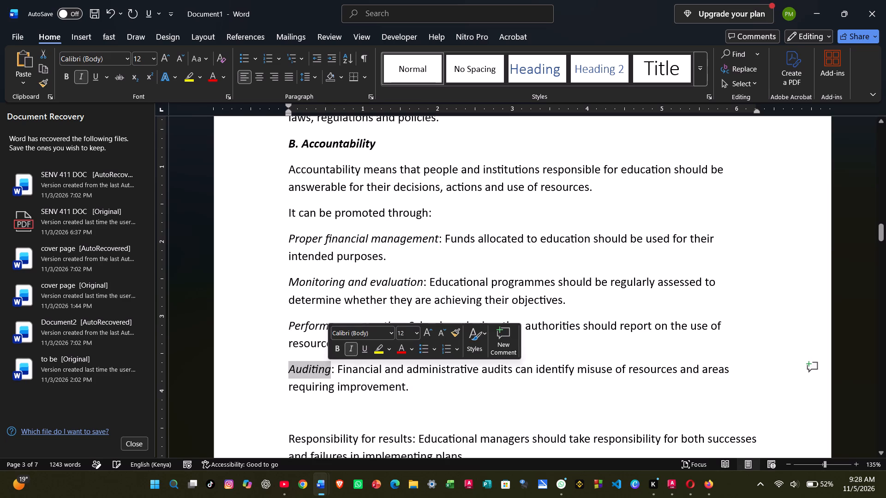
Delete the blank line above the "Responsibility for results" point and italicize that lead-in.
scroll(357, 399, down, 1)
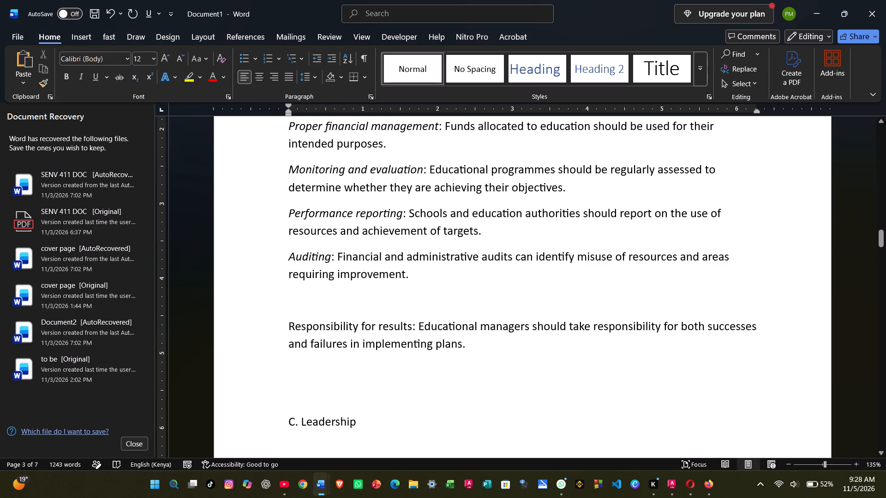
click(302, 308)
key(BackSpace)
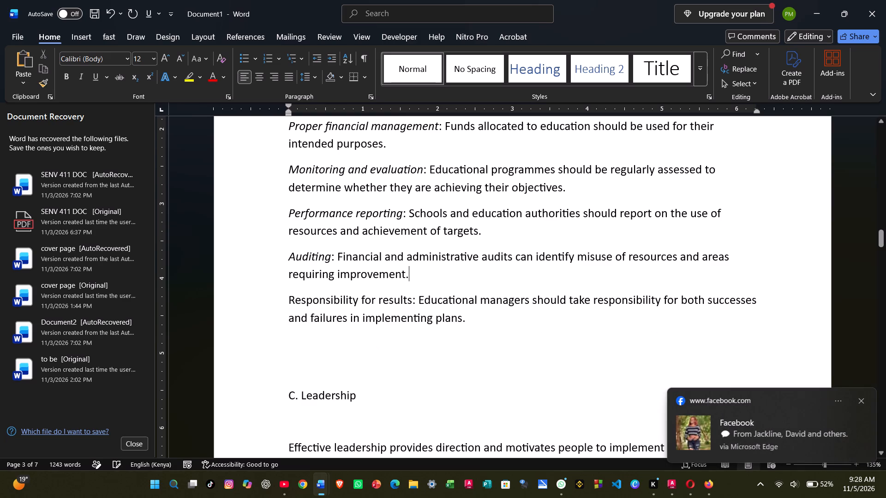
drag(287, 298, 402, 307)
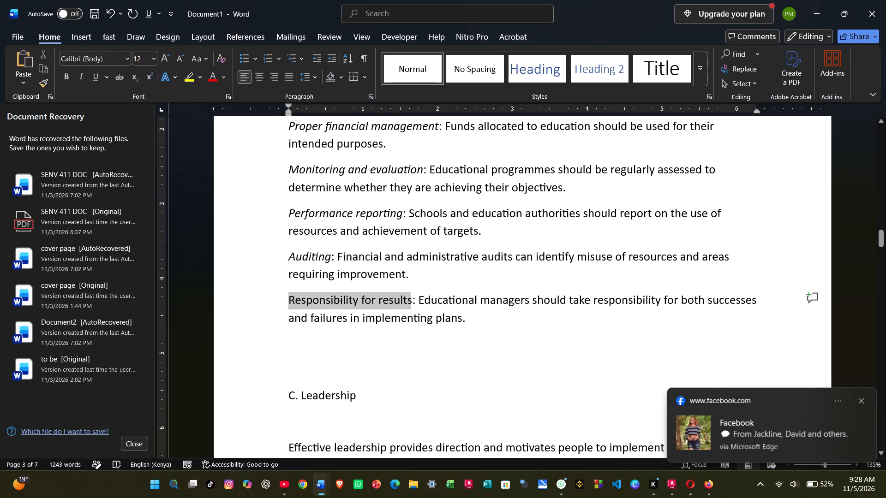
drag(402, 307, 403, 307)
click(424, 289)
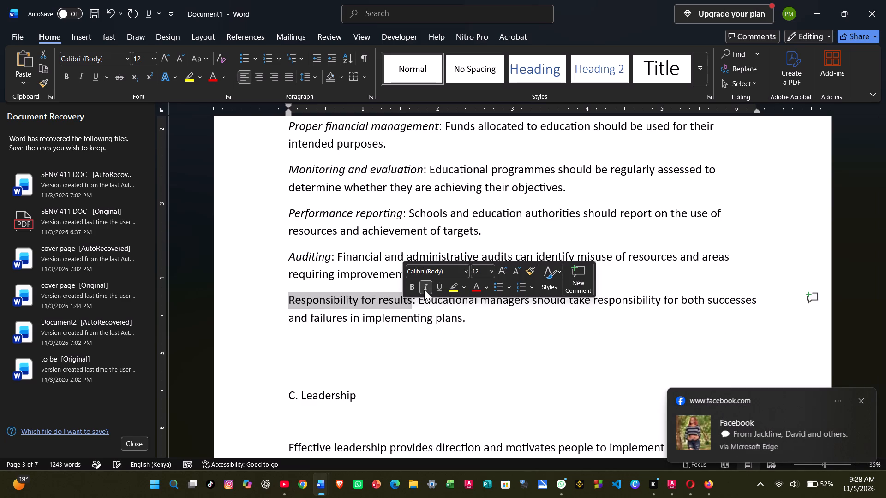
click(396, 353)
Number the points under "Good educational governance involves:", from "Clear roles and responsibilities" through "Rule-based management", with lowercase Roman numerals i to v.
scroll(396, 353, up, 2)
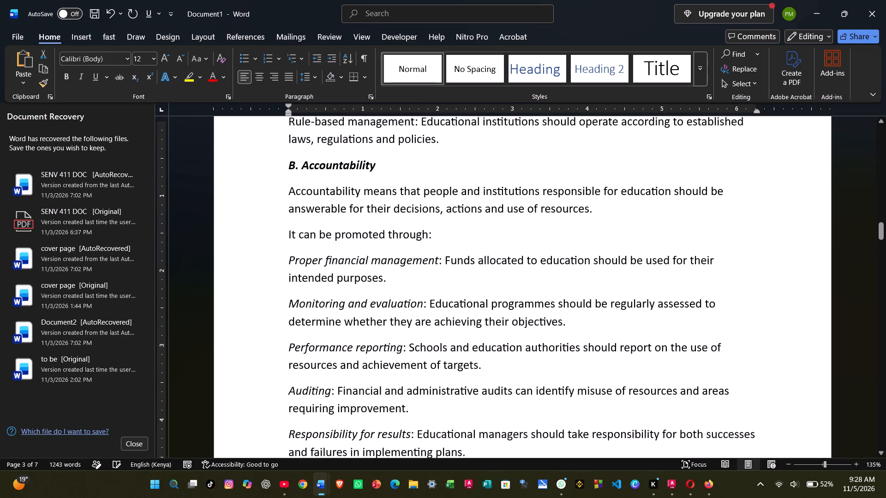
scroll(396, 353, up, 4)
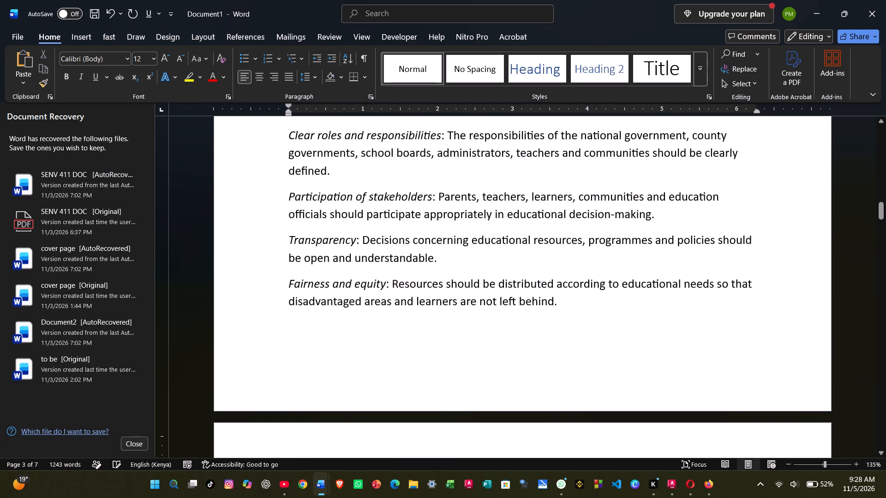
scroll(396, 353, up, 1)
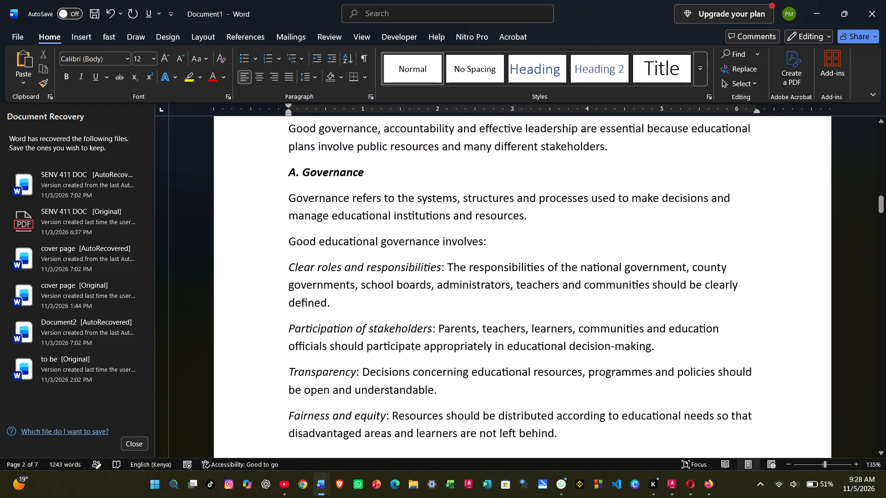
scroll(351, 273, up, 1)
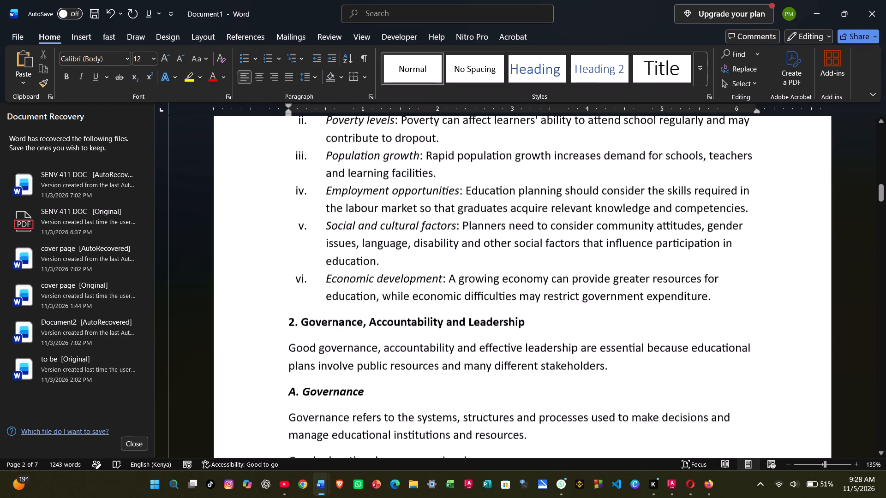
scroll(351, 273, down, 2)
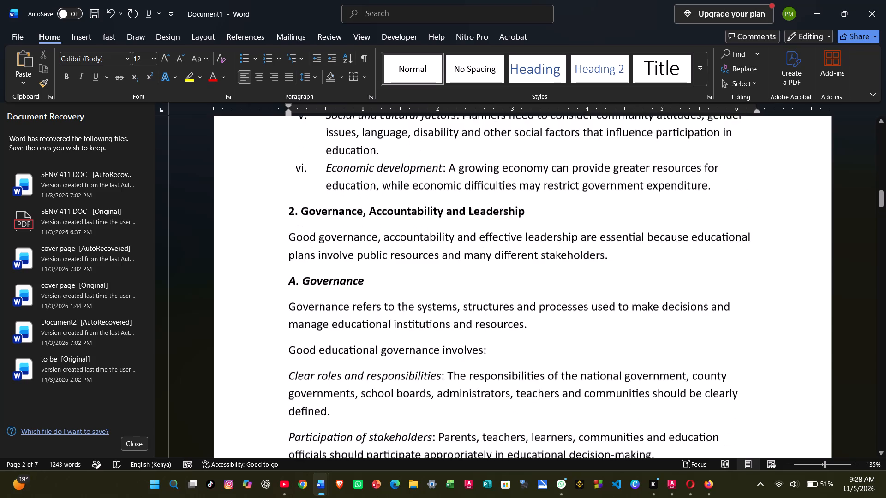
scroll(351, 273, down, 1)
scroll(351, 273, up, 2)
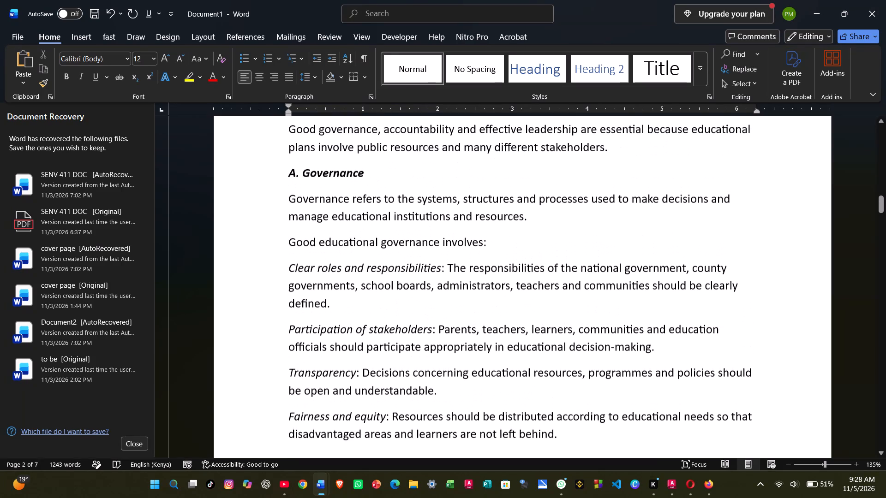
drag(281, 267, 417, 340)
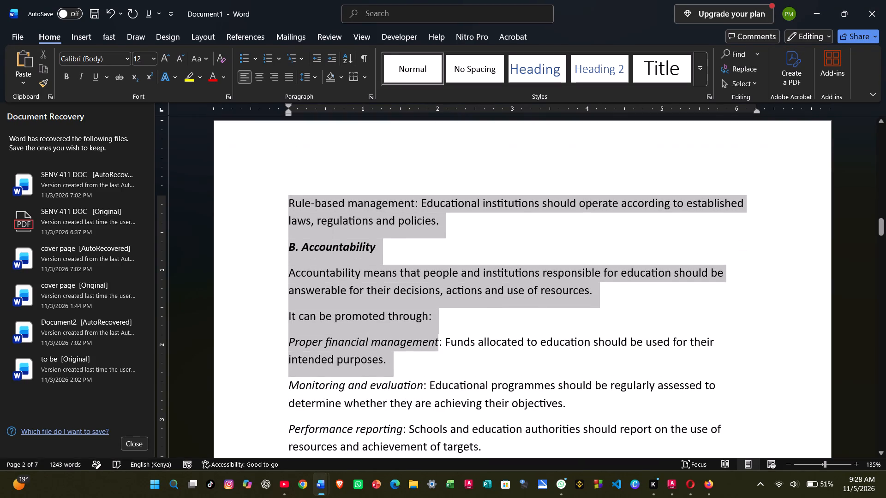
drag(417, 340, 375, 148)
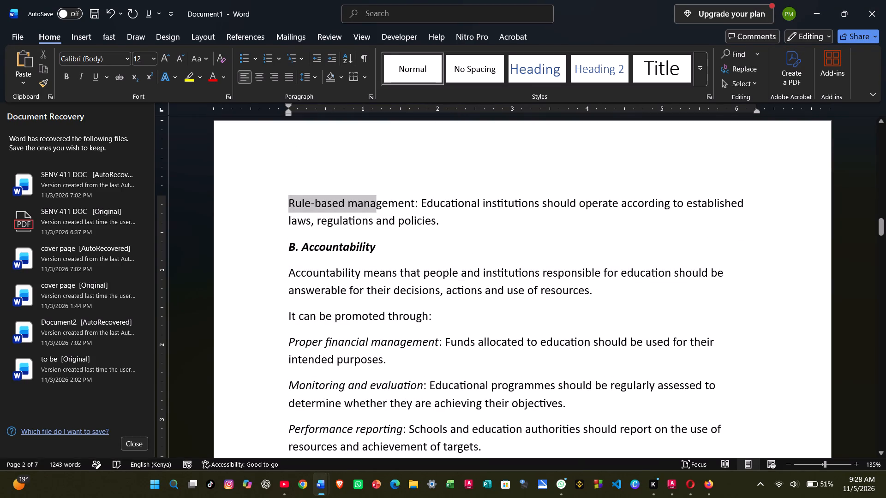
drag(375, 148, 444, 201)
scroll(444, 201, up, 1)
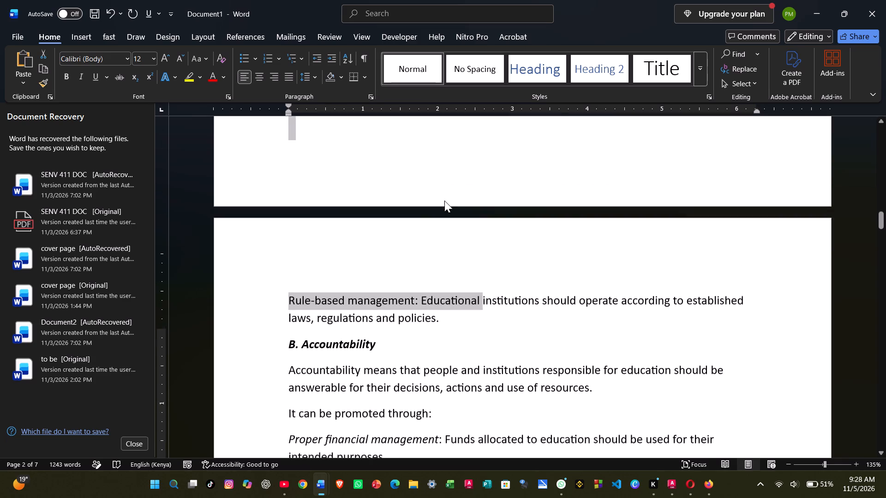
scroll(444, 201, up, 2)
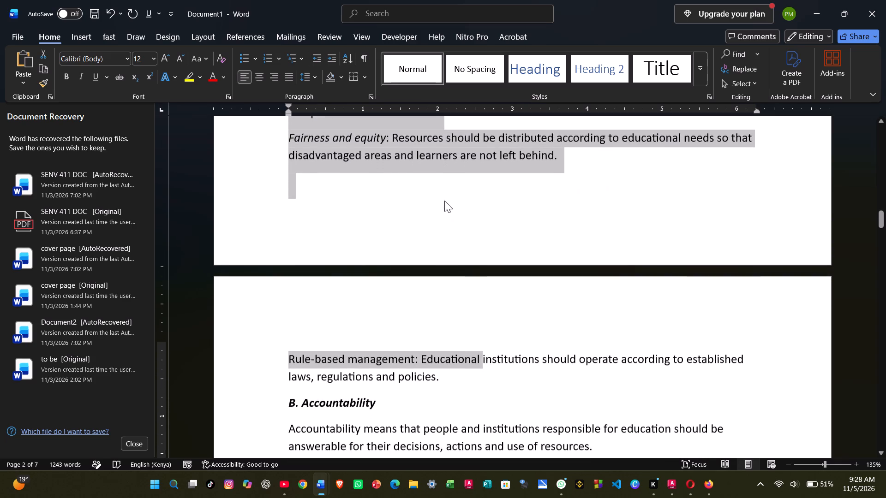
scroll(444, 201, up, 1)
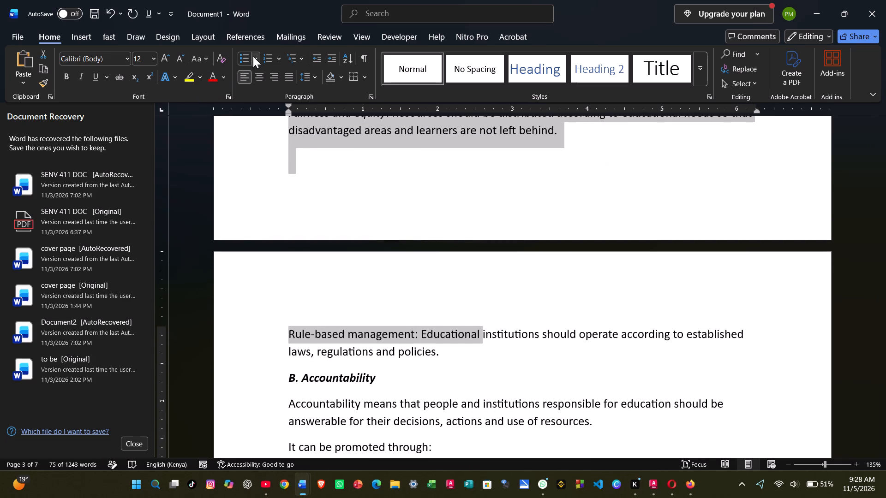
click(267, 57)
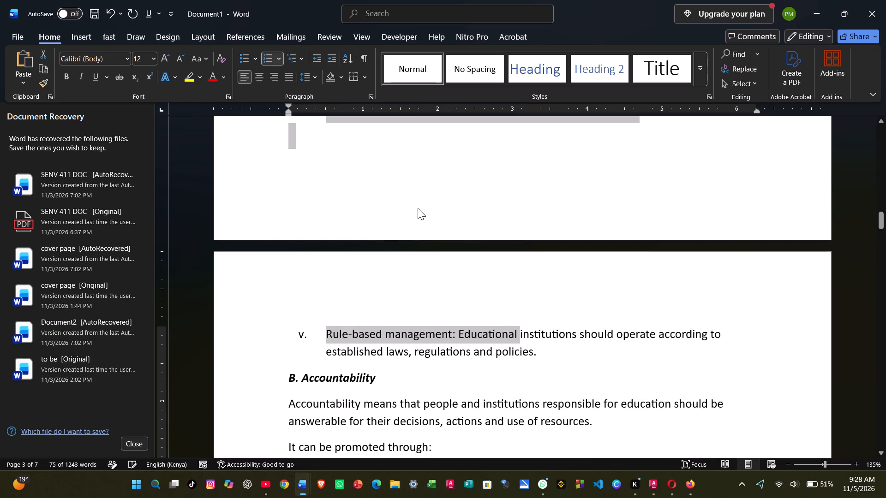
click(418, 208)
scroll(418, 208, up, 3)
scroll(418, 208, down, 1)
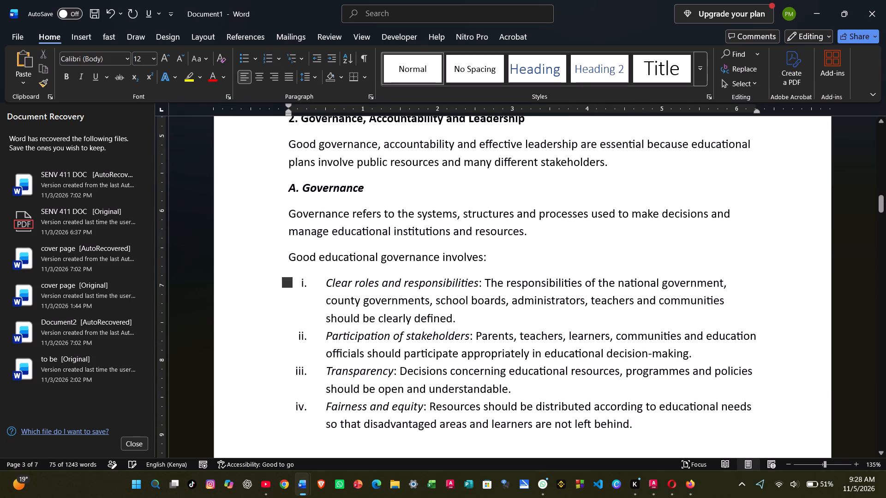
Number the five points under "It can be promoted through:" in the Accountability section with lowercase Roman numerals i to v.
scroll(418, 208, down, 3)
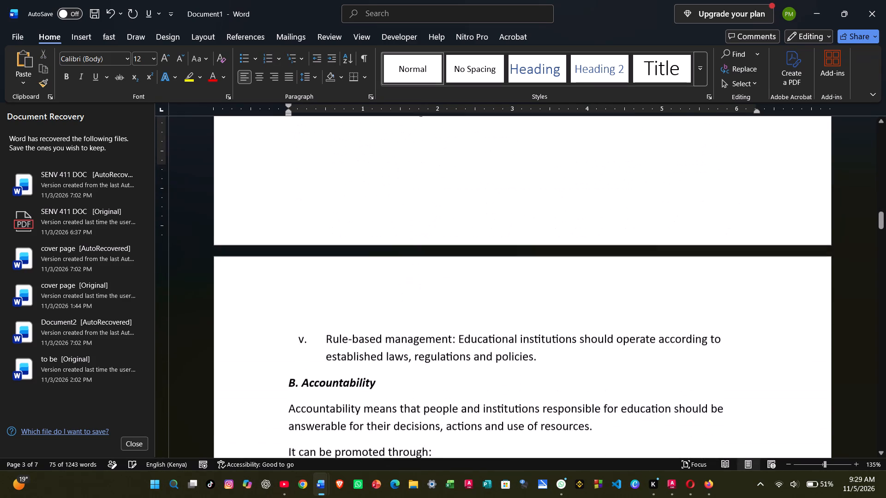
scroll(418, 208, down, 2)
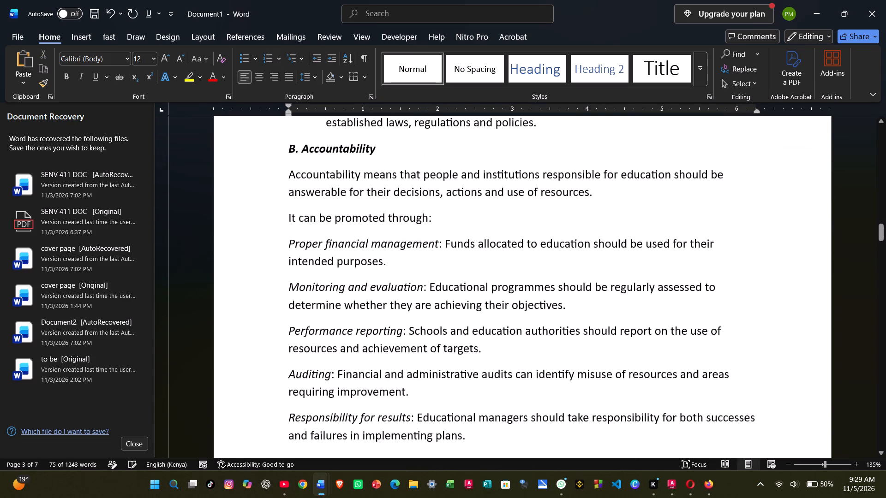
scroll(418, 208, down, 2)
scroll(418, 208, up, 1)
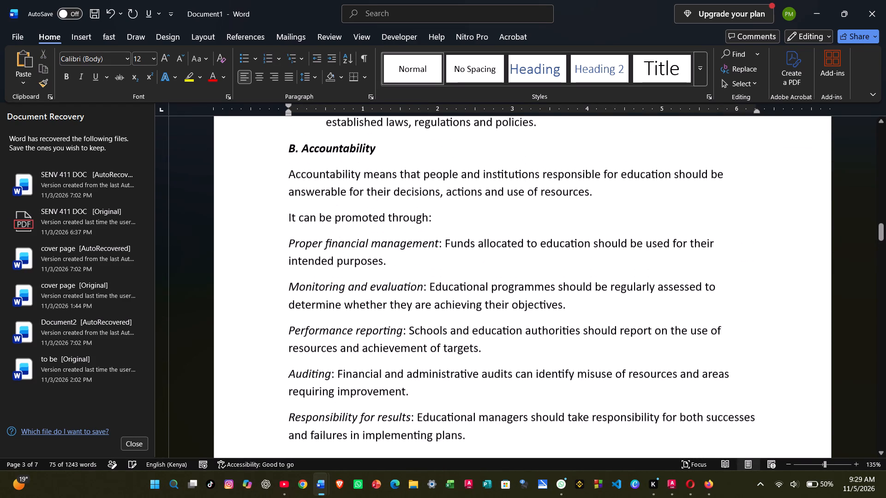
scroll(418, 208, up, 1)
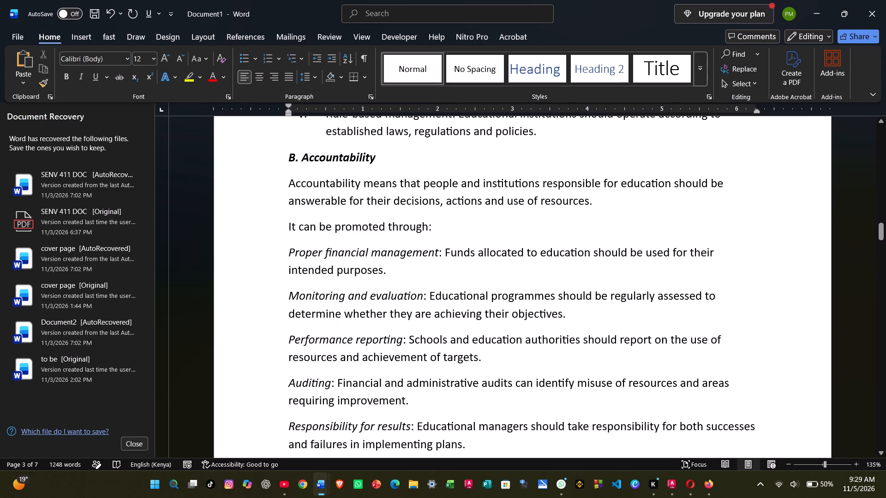
drag(283, 255, 415, 389)
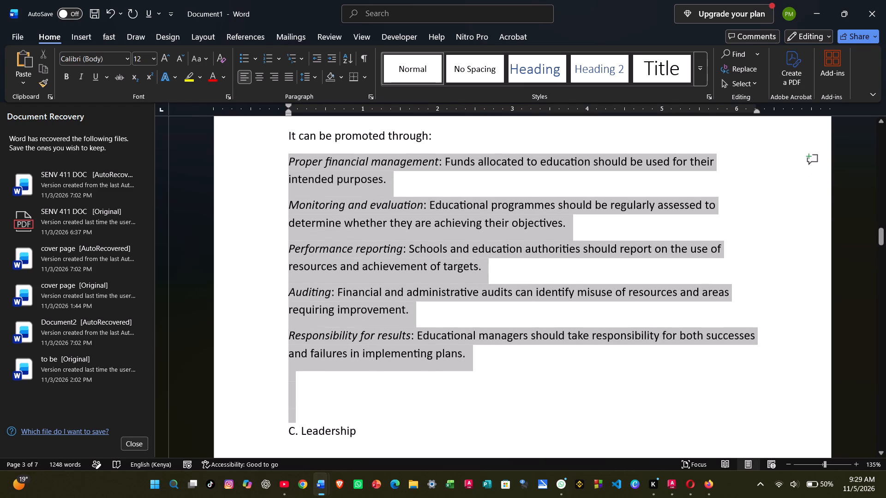
drag(415, 389, 487, 350)
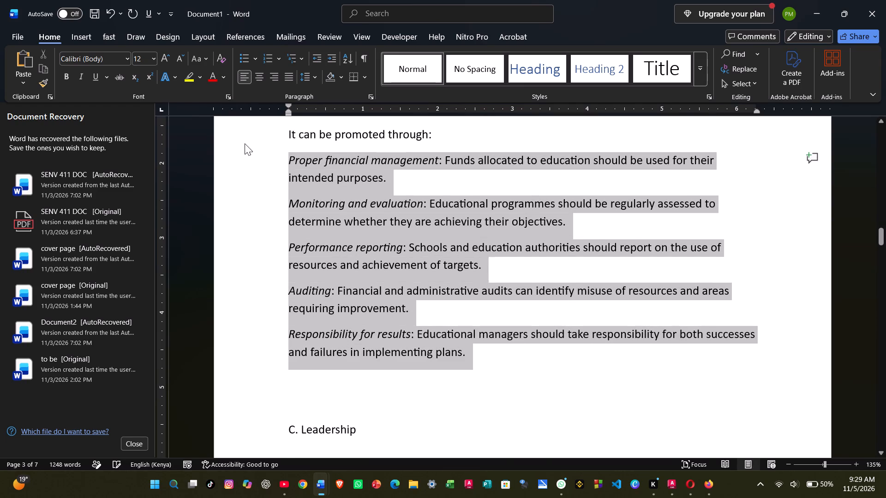
click(262, 62)
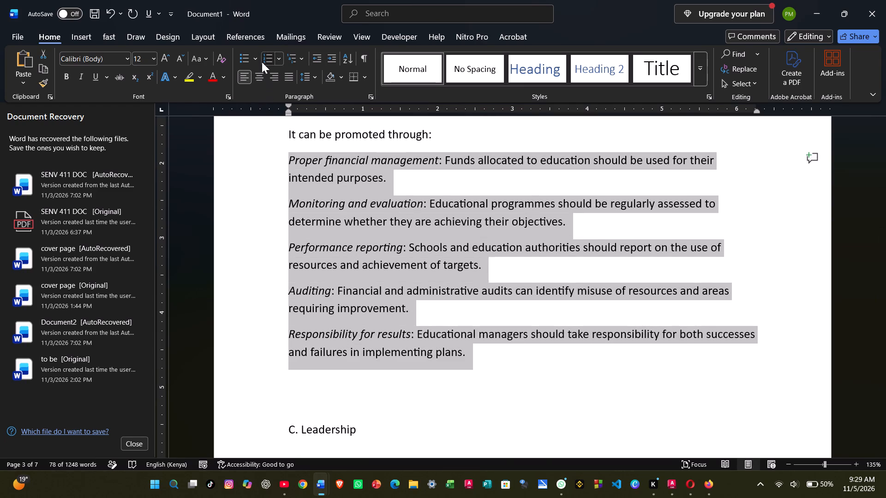
click(323, 252)
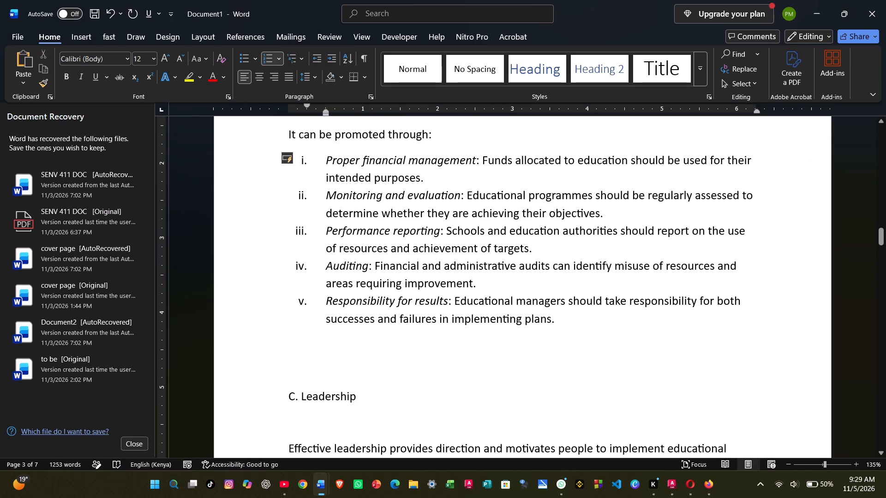
Delete the two blank lines above the "C. Leadership" subheading.
scroll(377, 333, up, 2)
scroll(377, 333, down, 1)
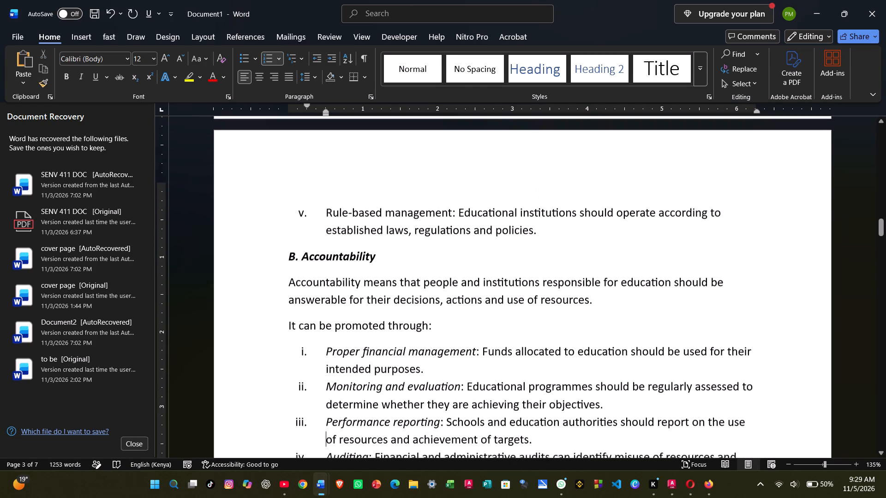
scroll(377, 333, down, 3)
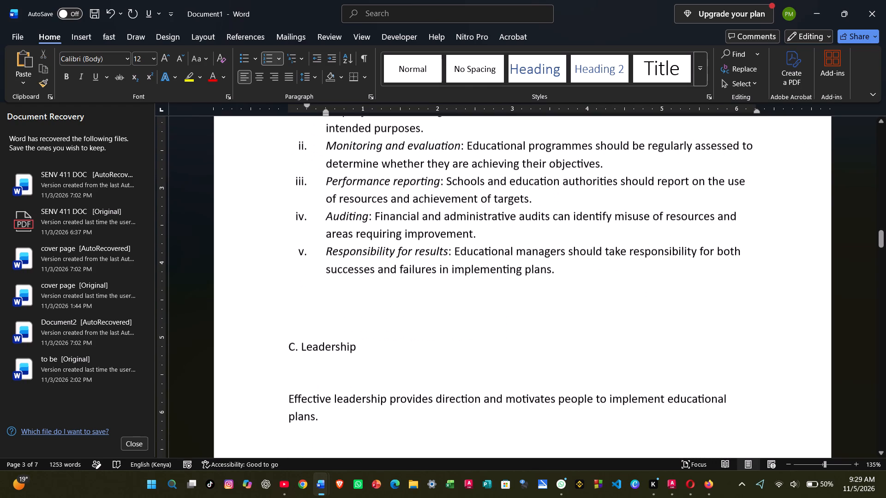
click(324, 318)
key(BackSpace)
key(BackSpace)
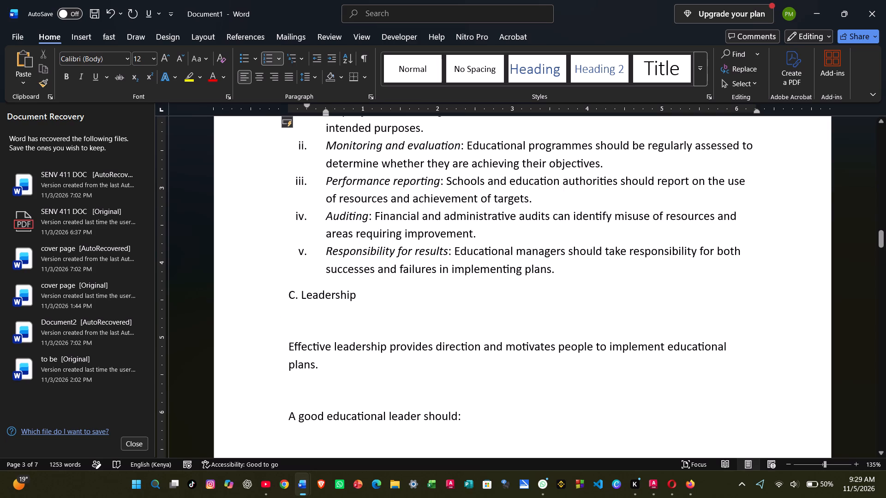
Make the "C. Leadership" subheading bold and italic.
drag(282, 295, 382, 306)
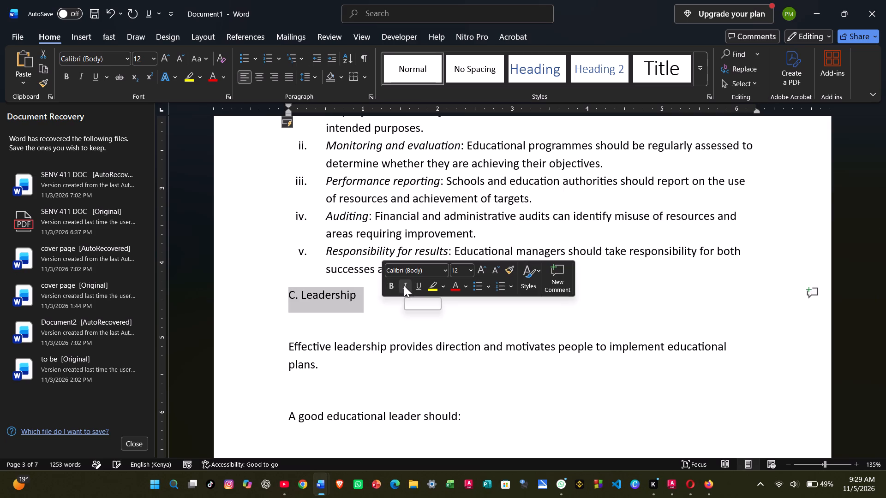
click(404, 285)
click(394, 285)
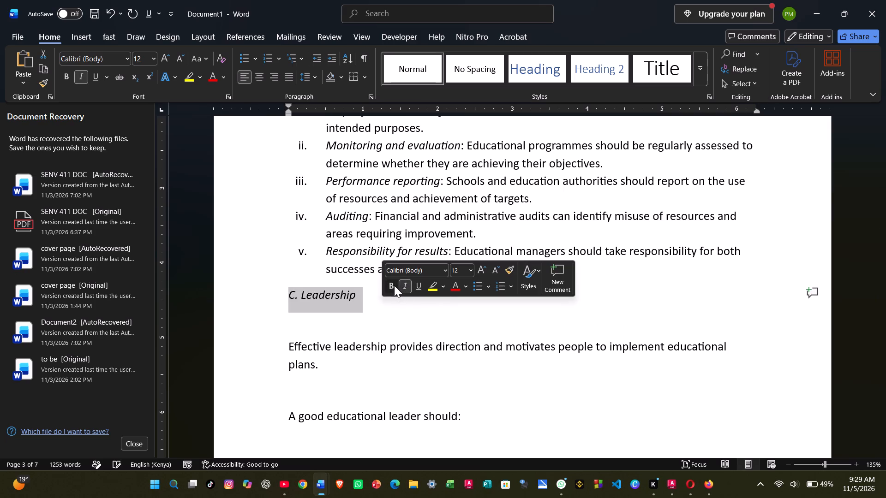
Delete the blank lines between the "C. Leadership" subheading, its introductory sentence, "A good educational leader should:" and "Set clear goals and priorities.".
click(295, 321)
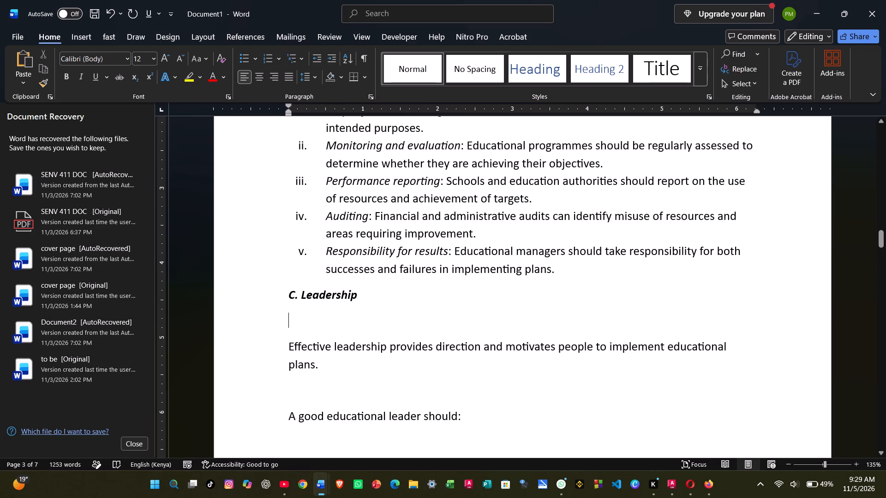
key(BackSpace)
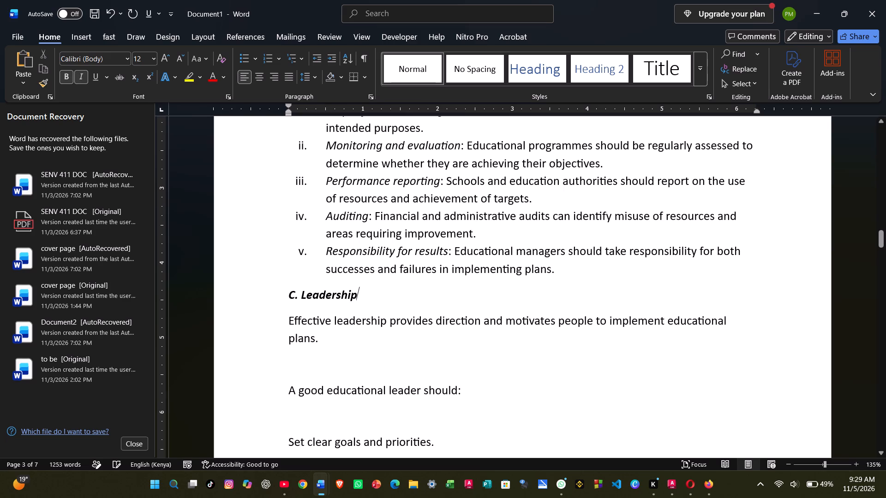
click(301, 373)
key(BackSpace)
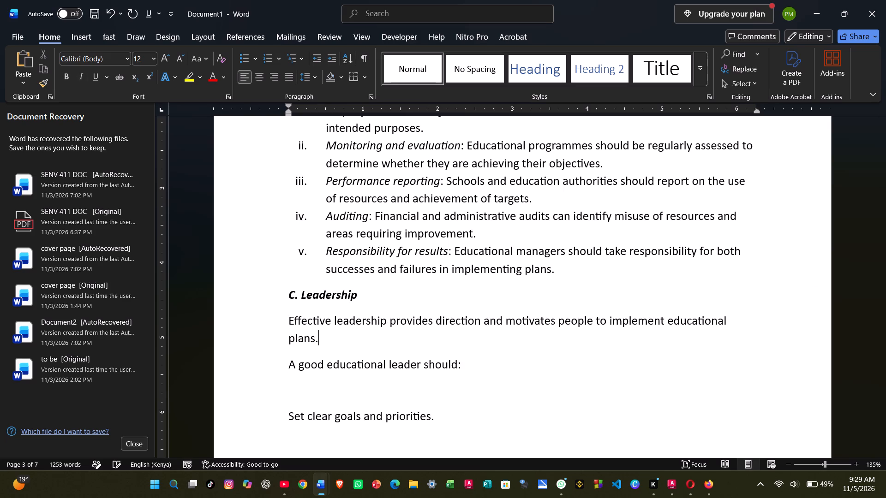
click(303, 396)
key(BackSpace)
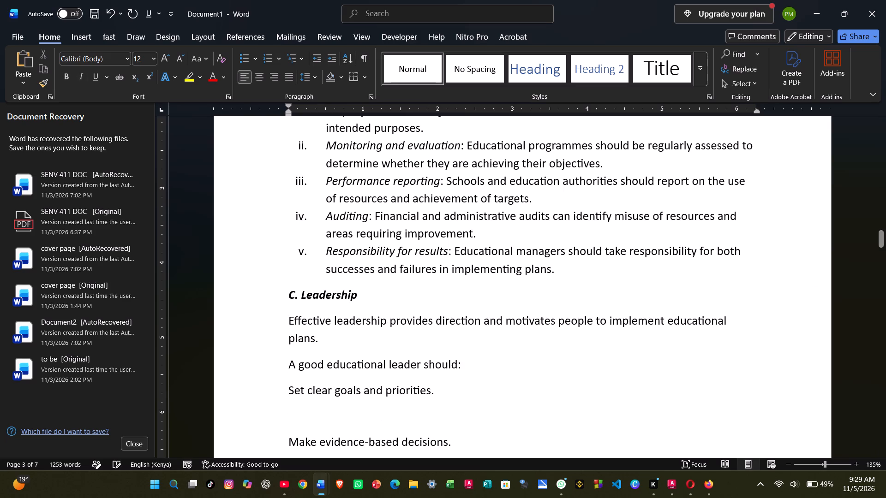
Delete the blank lines between the leadership points, from "Set clear goals and priorities." through "Promote a positive teaching and learning environment.".
click(288, 426)
key(BackSpace)
scroll(288, 426, down, 1)
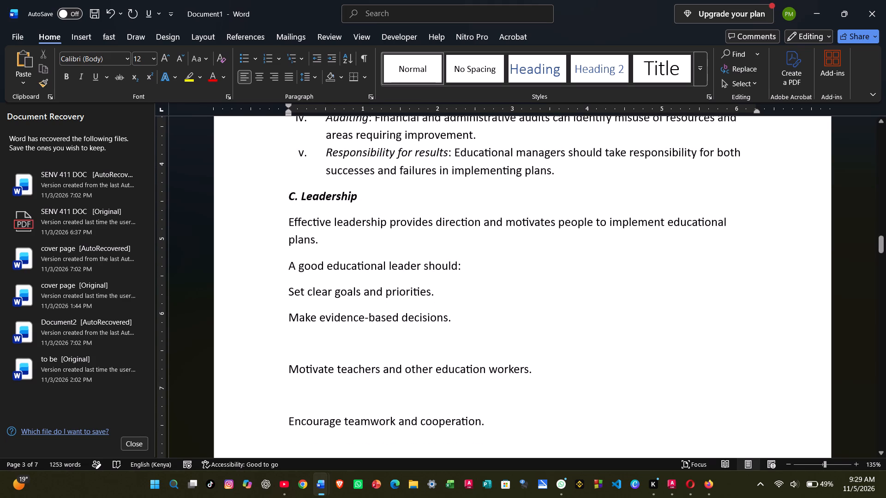
click(292, 348)
key(BackSpace)
click(296, 373)
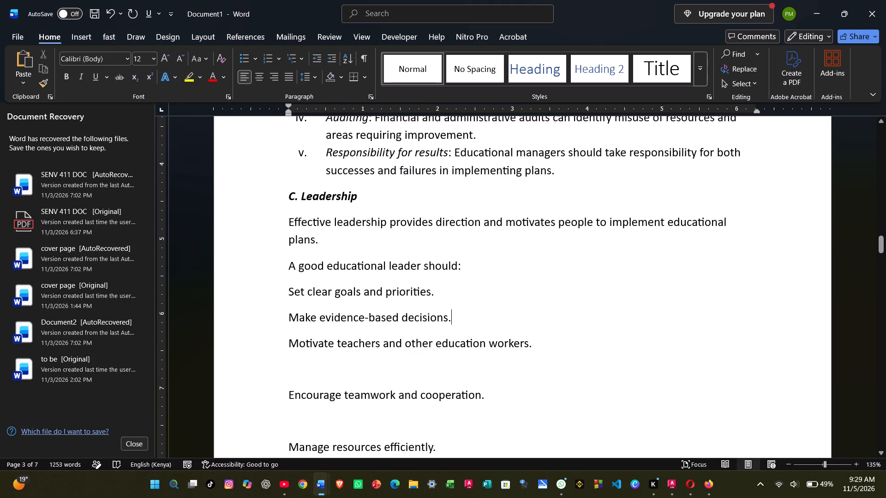
key(BackSpace)
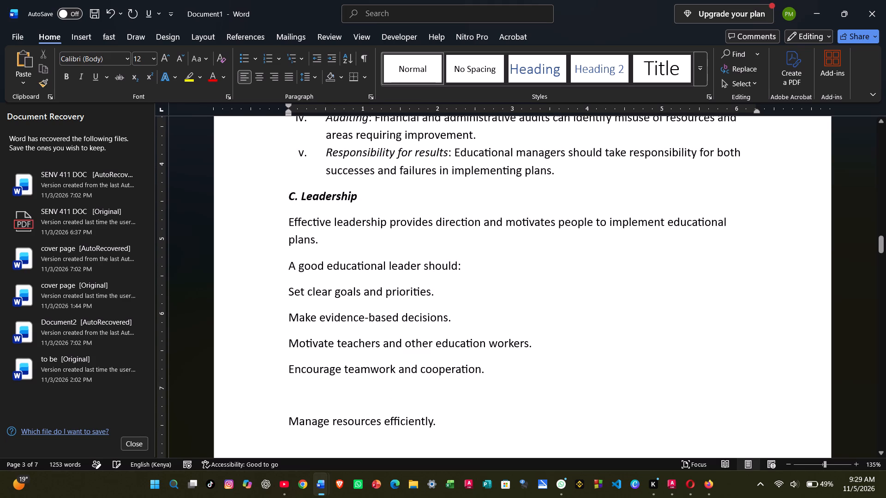
click(305, 405)
key(BackSpace)
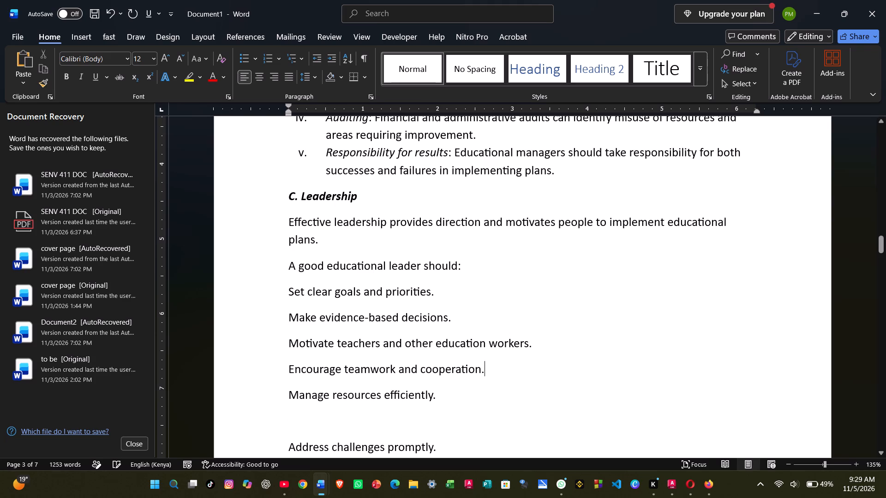
click(306, 419)
key(BackSpace)
scroll(310, 378, down, 1)
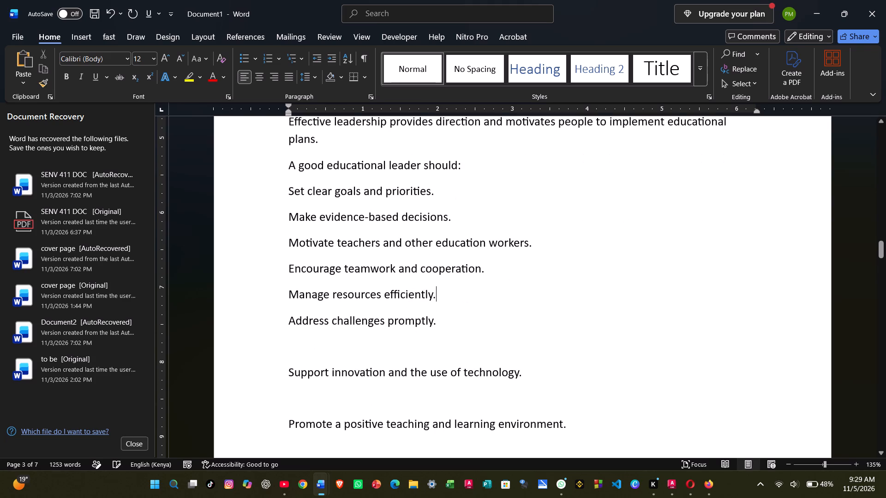
click(305, 352)
key(BackSpace)
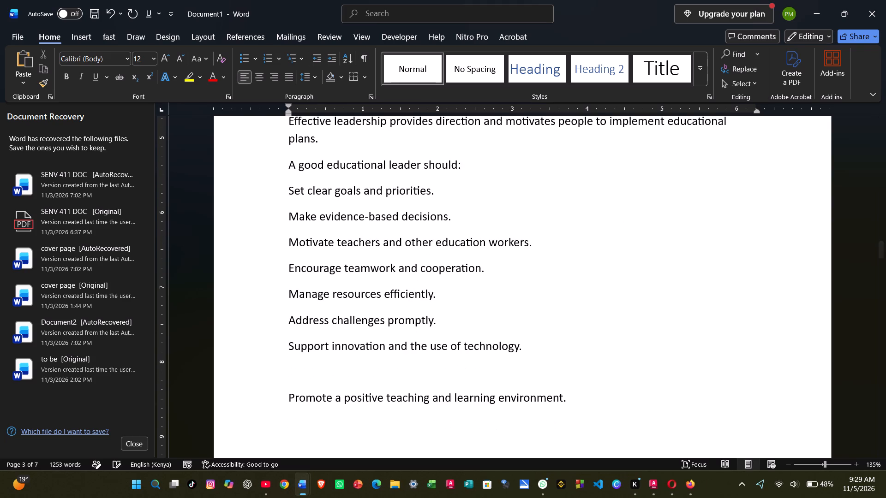
click(305, 378)
key(BackSpace)
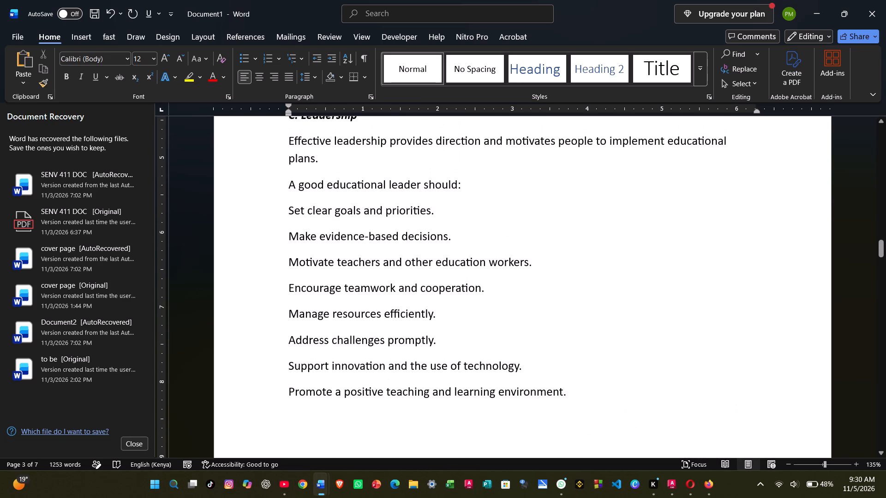
Apply dash bullets to the lines from "A good educational leader should:" through "Promote a positive teaching and learning environment.".
click(319, 254)
scroll(319, 254, up, 1)
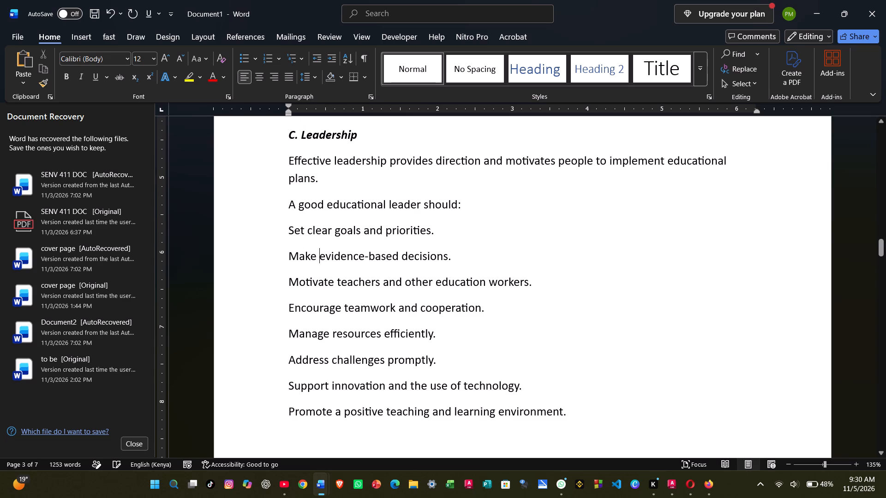
drag(286, 199, 542, 414)
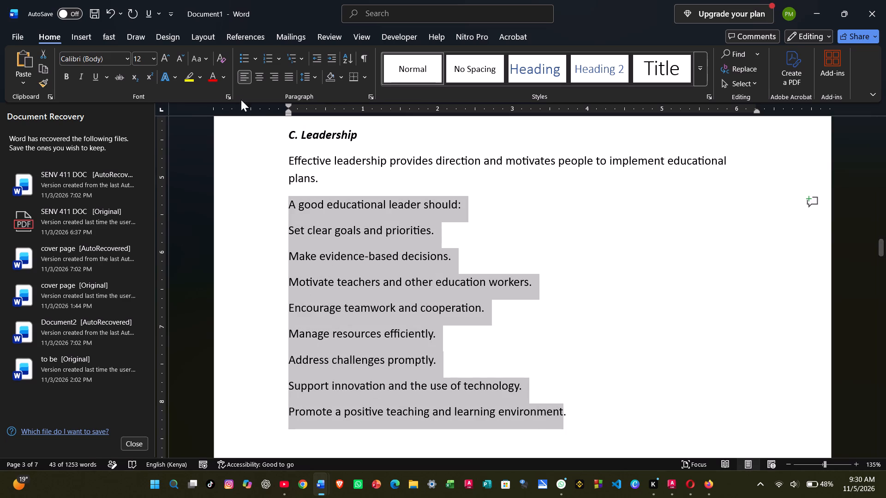
click(254, 59)
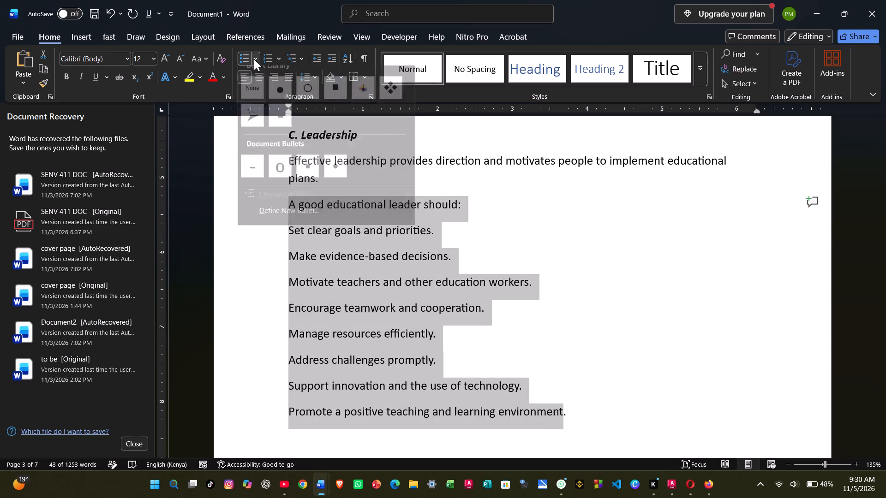
click(279, 130)
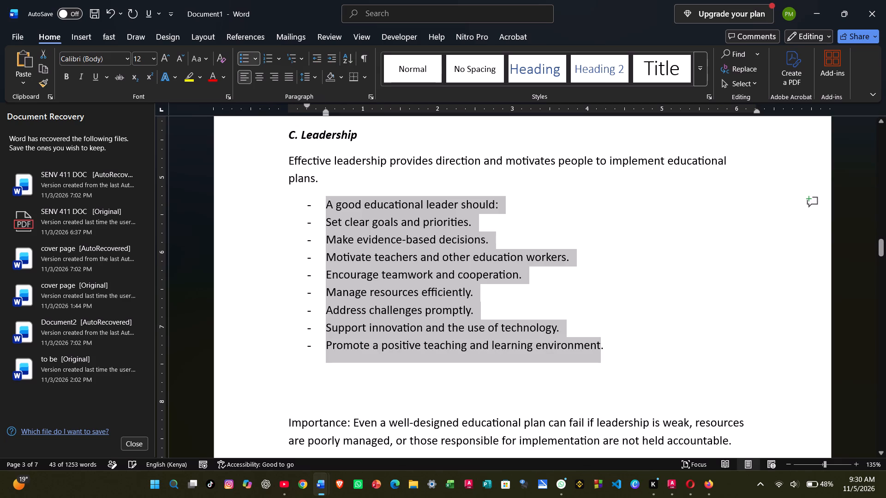
click(564, 268)
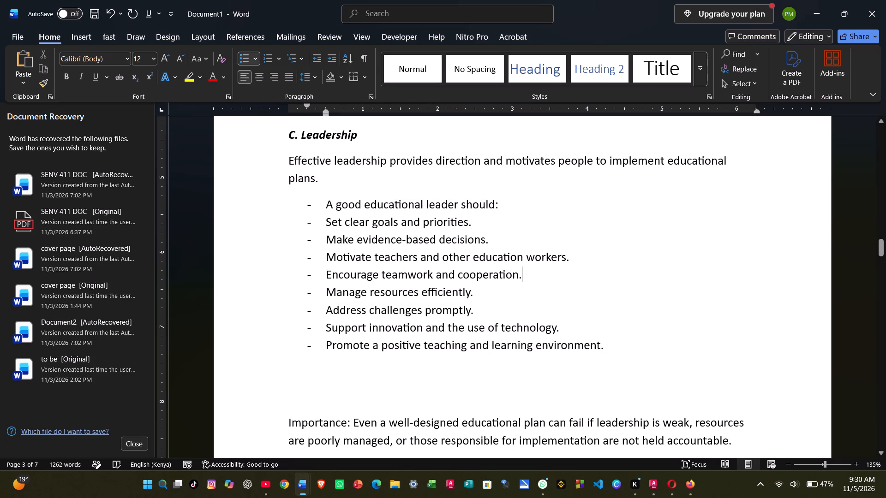
Delete the two blank lines above the "Importance:" paragraph that follows the leadership points.
click(319, 400)
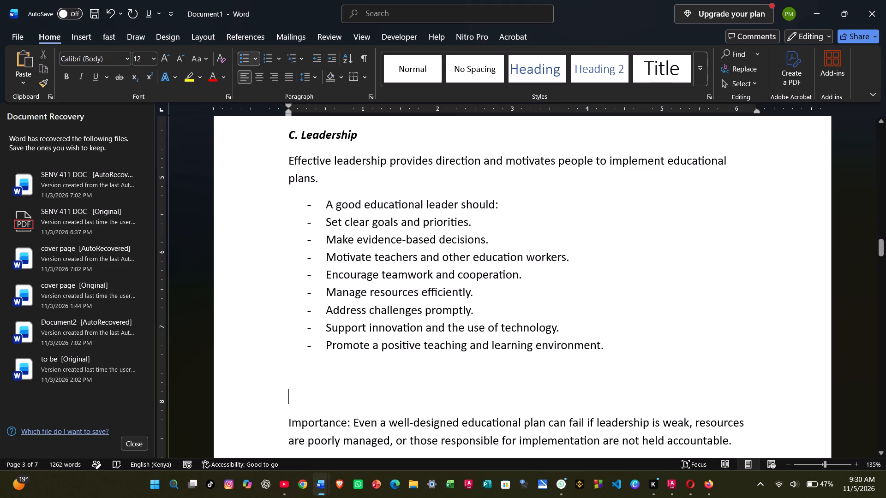
key(BackSpace)
key(BackSpace)
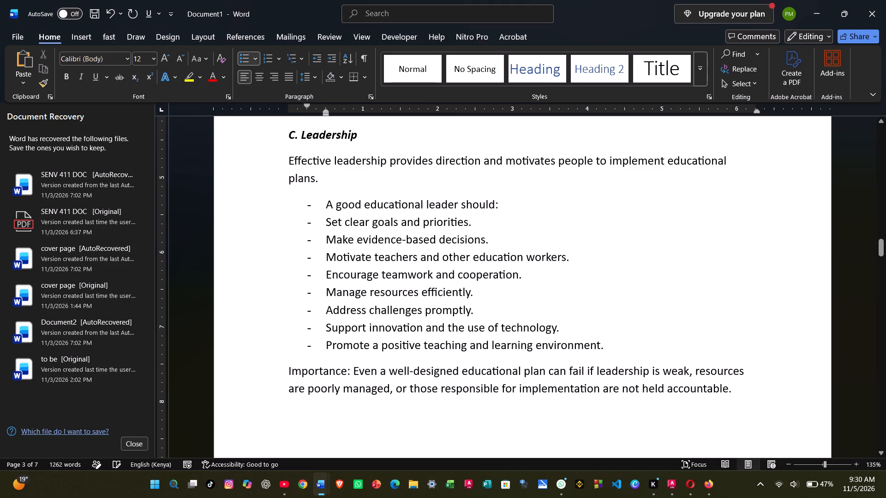
Delete the "---" separator and the blank lines between the "Importance:" paragraph and the "3. Constraints and Opportunities in Kenya's Education Sector" heading.
scroll(357, 392, down, 1)
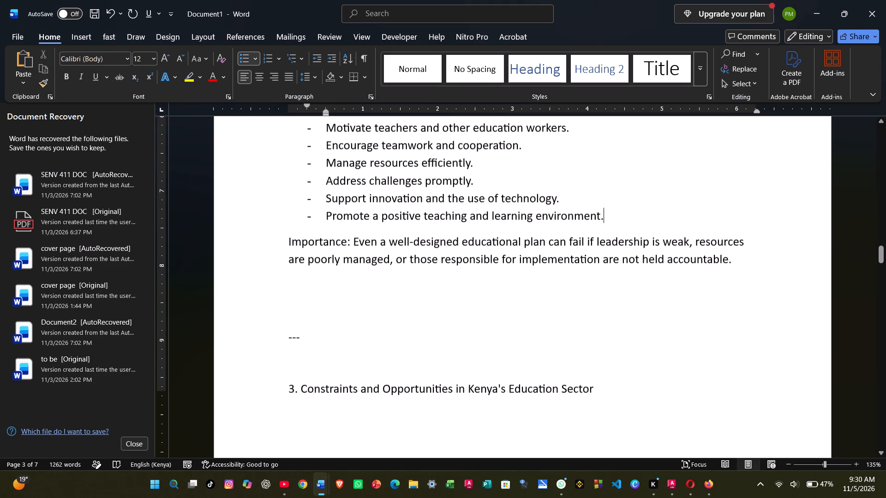
click(307, 353)
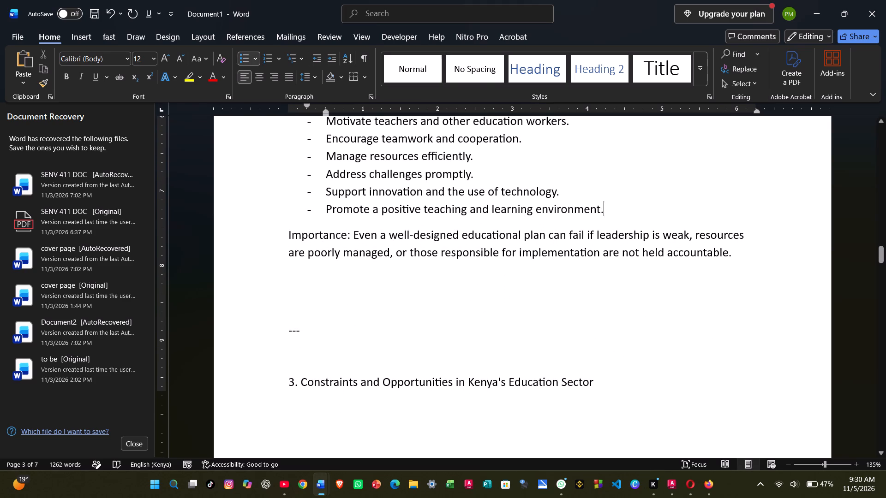
key(BackSpace)
key(BackSpace)
key(BackSpace)
key(BackSpace)
key(BackSpace)
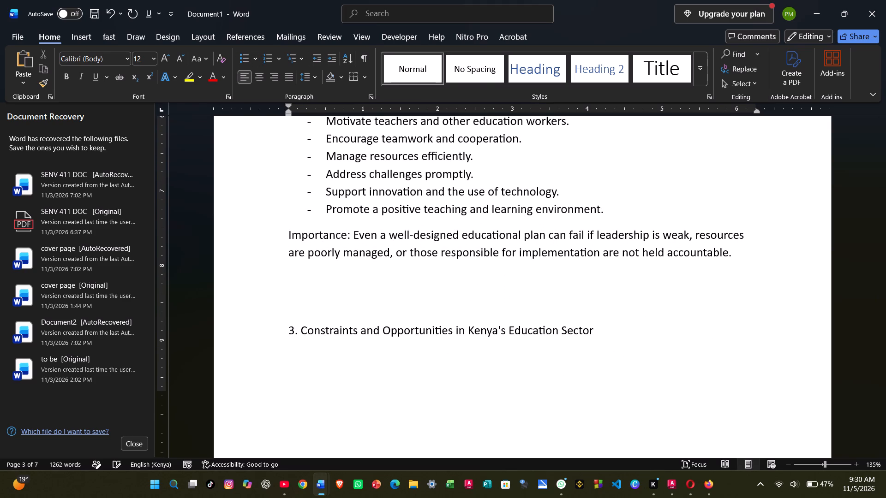
key(BackSpace)
key(BackSpace)
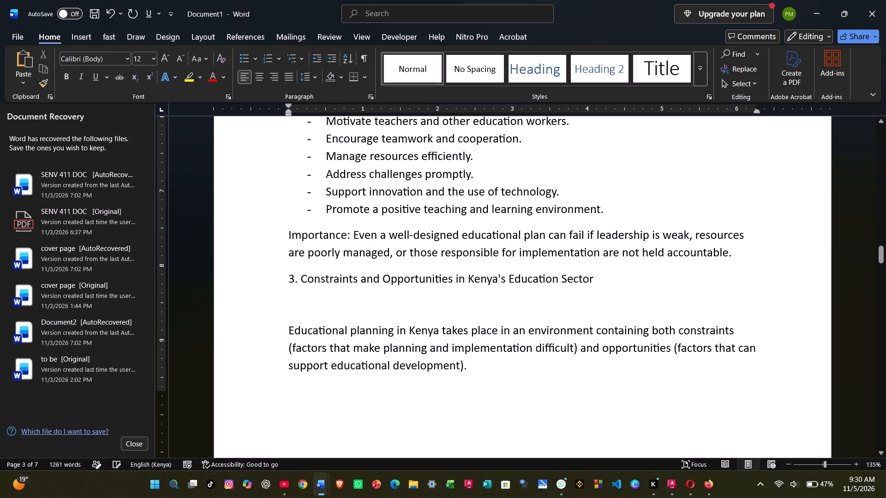
Make the "3. Constraints and Opportunities in Kenya's Education Sector" heading bold.
drag(281, 281, 583, 291)
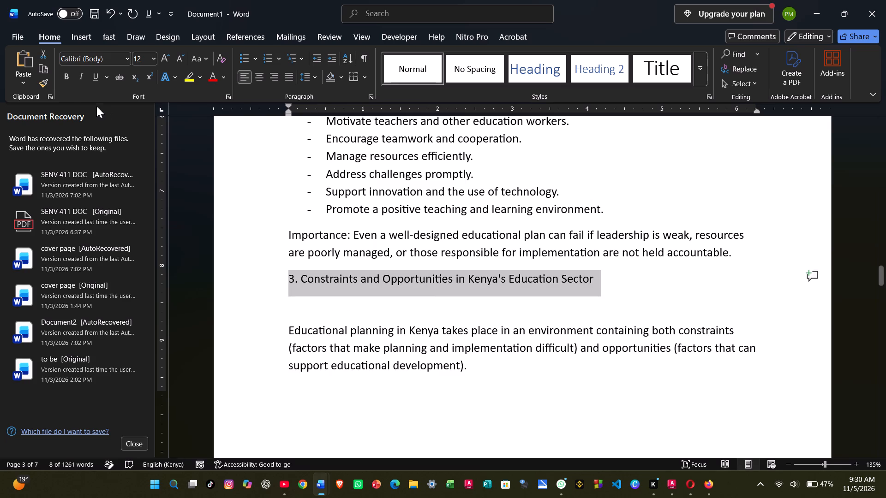
click(70, 78)
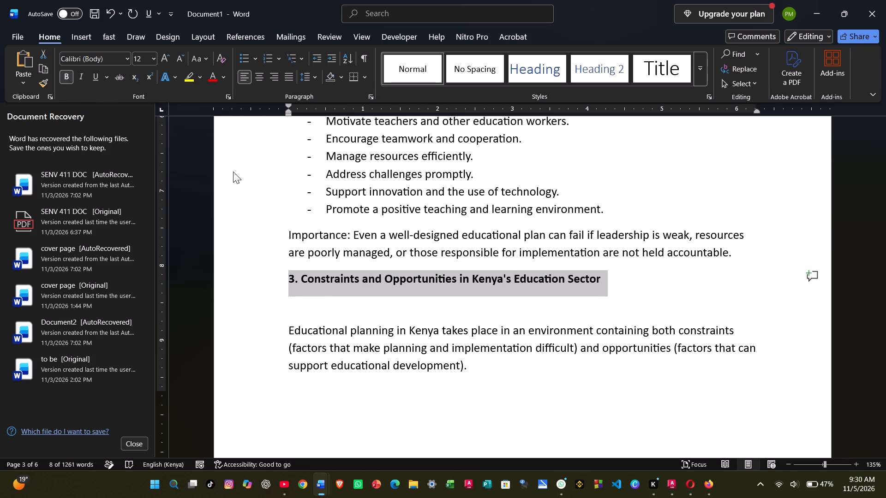
Delete the blank lines above and below section 3's introductory paragraph, up to the "A. Constraints" subheading.
click(404, 299)
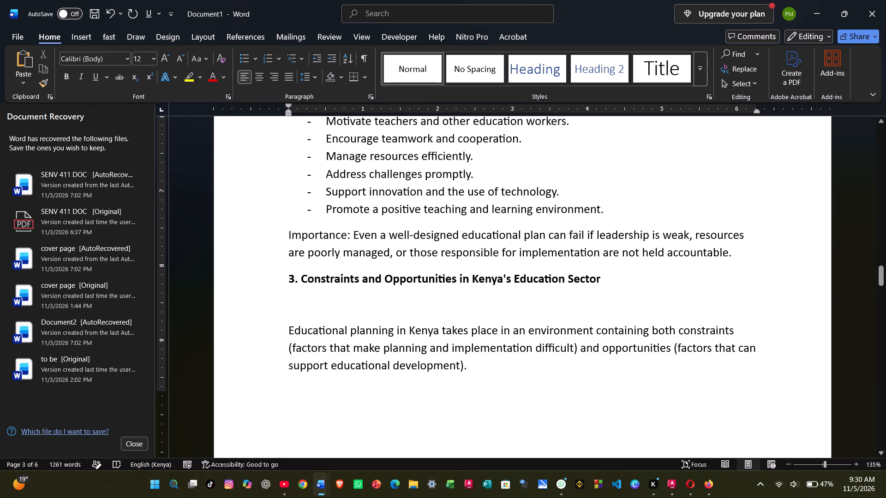
key(BackSpace)
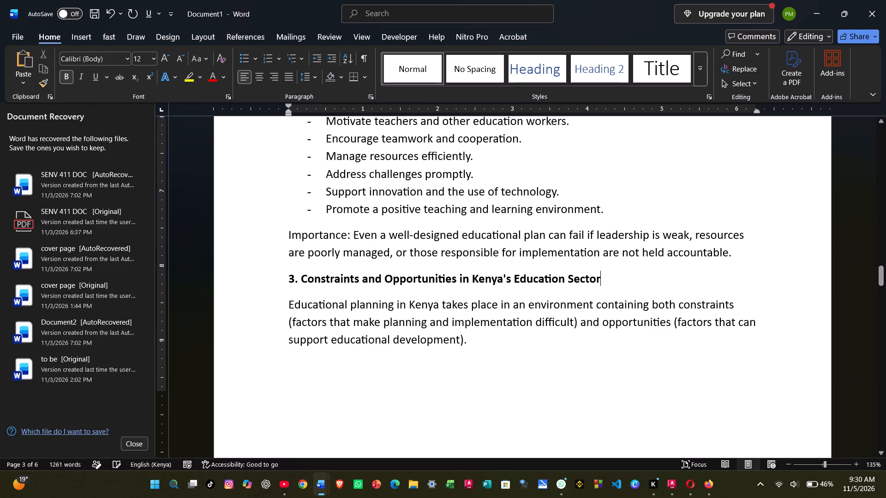
scroll(383, 343, down, 2)
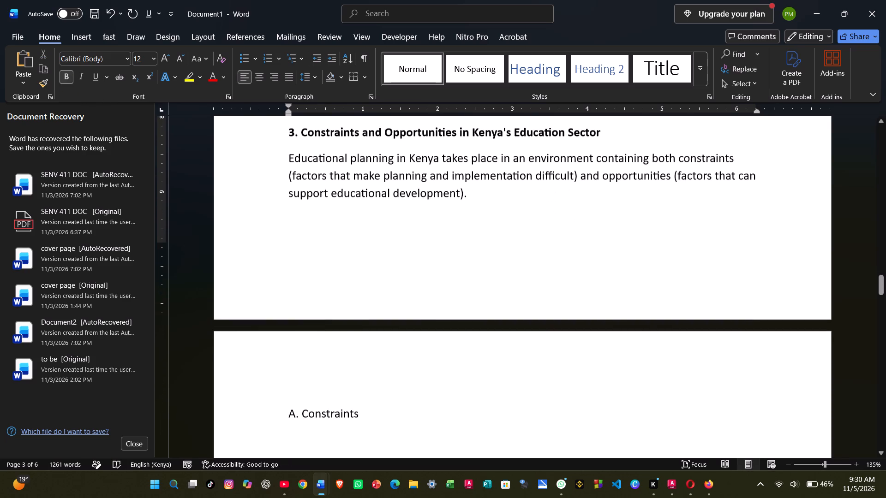
scroll(383, 343, down, 1)
scroll(383, 343, up, 2)
click(329, 326)
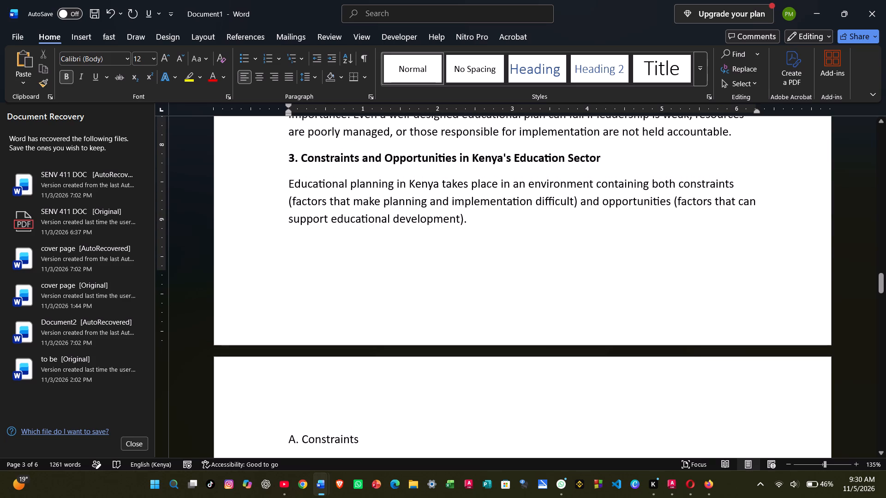
key(BackSpace)
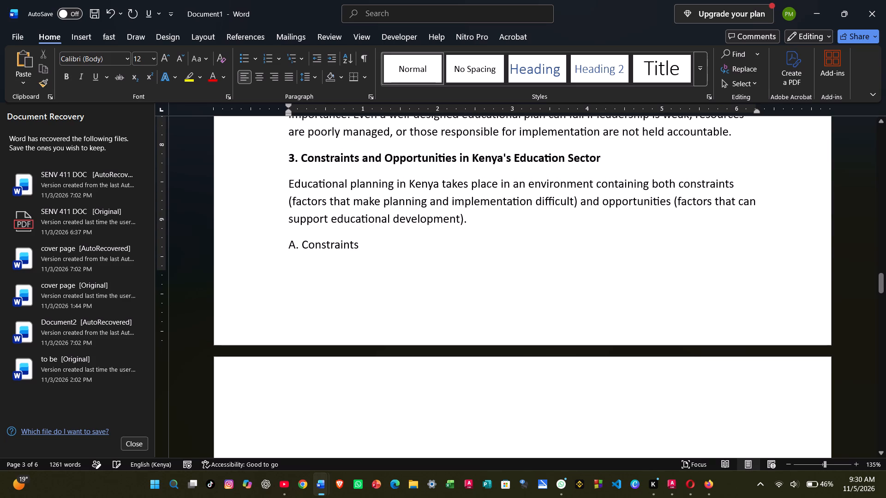
Delete the blank line between the "A. Constraints" subheading and "1. Inadequate financial resources", keeping the subheading text intact.
scroll(319, 413, down, 1)
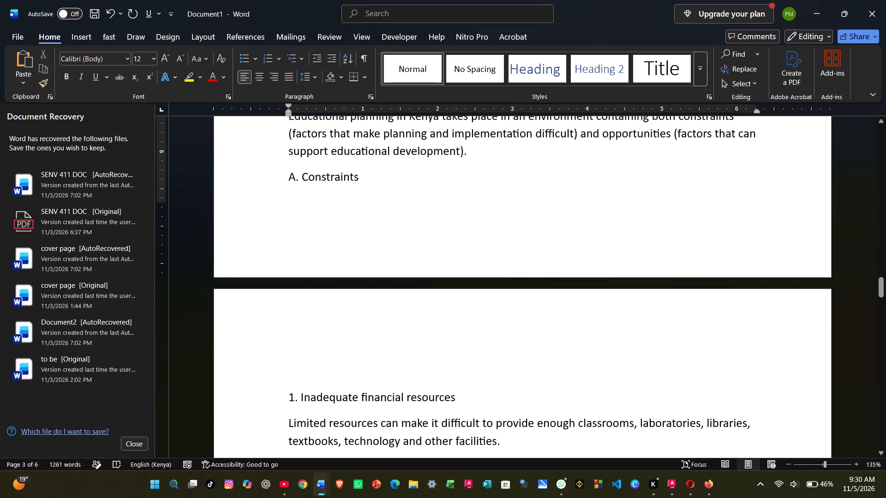
click(296, 371)
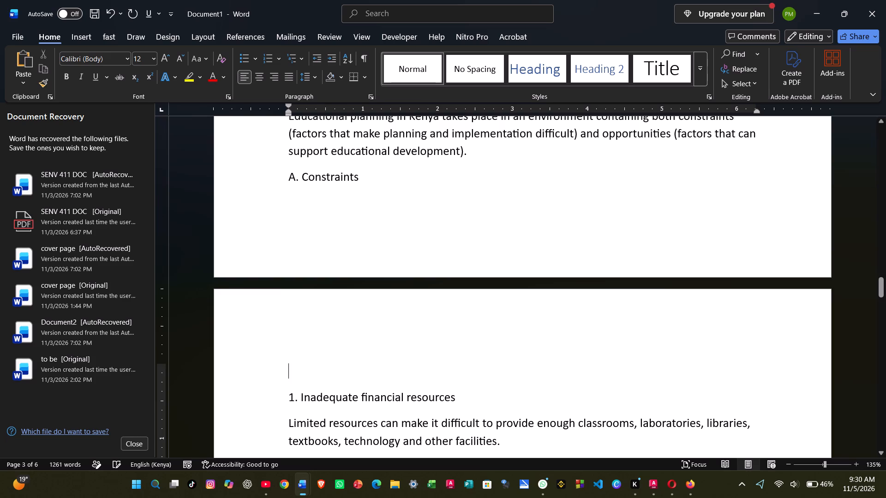
key(BackSpace)
key(BackSpace)
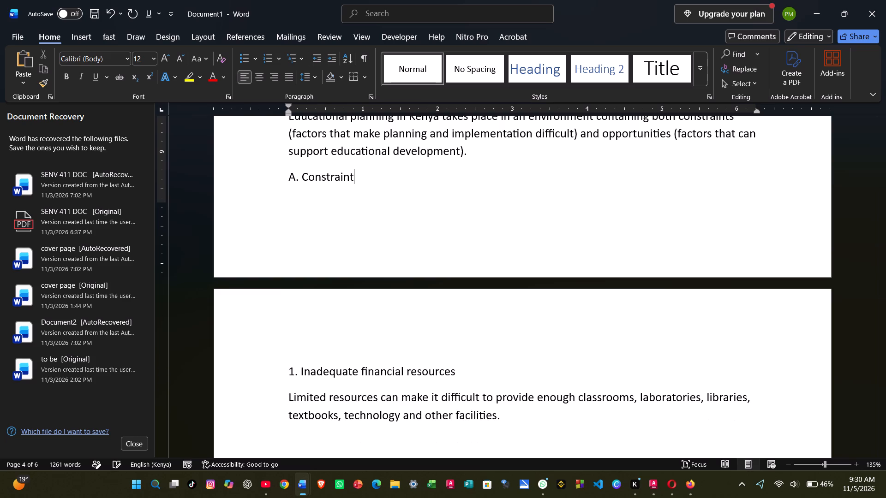
click(107, 7)
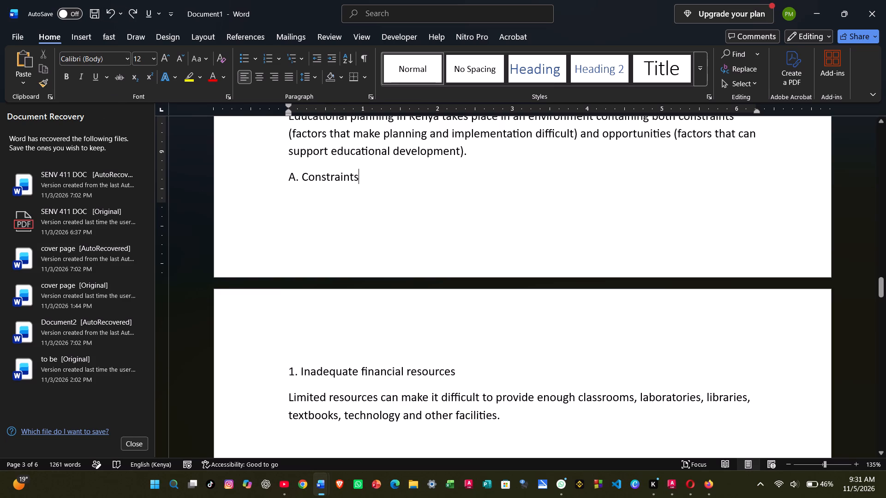
Make the "A. Constraints" subheading bold and italic.
drag(286, 368, 464, 379)
scroll(312, 295, up, 1)
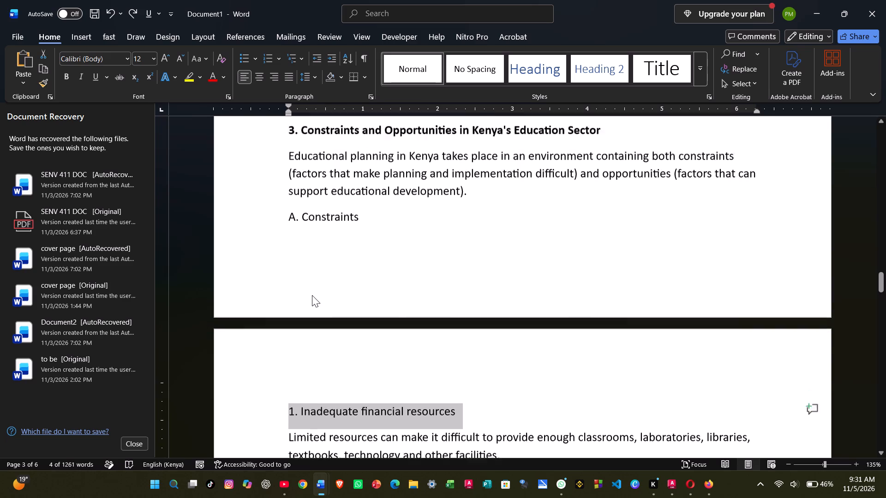
scroll(312, 295, up, 1)
scroll(312, 295, down, 1)
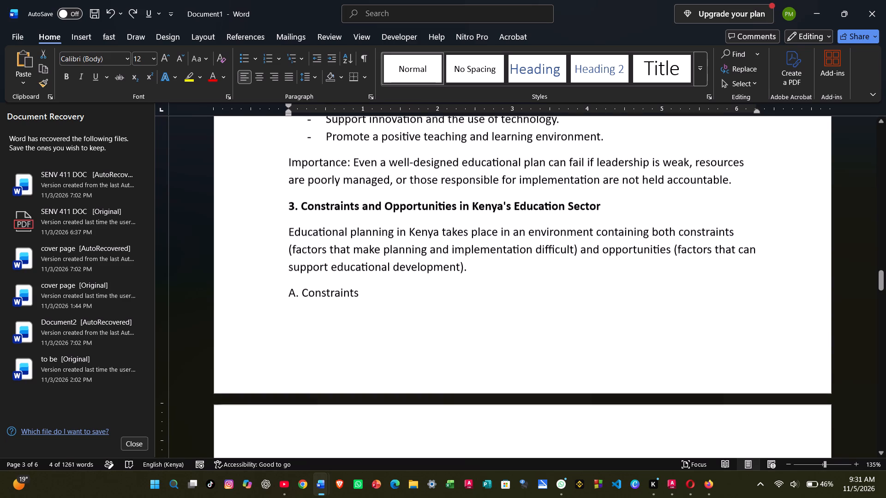
scroll(312, 295, down, 1)
drag(282, 289, 375, 290)
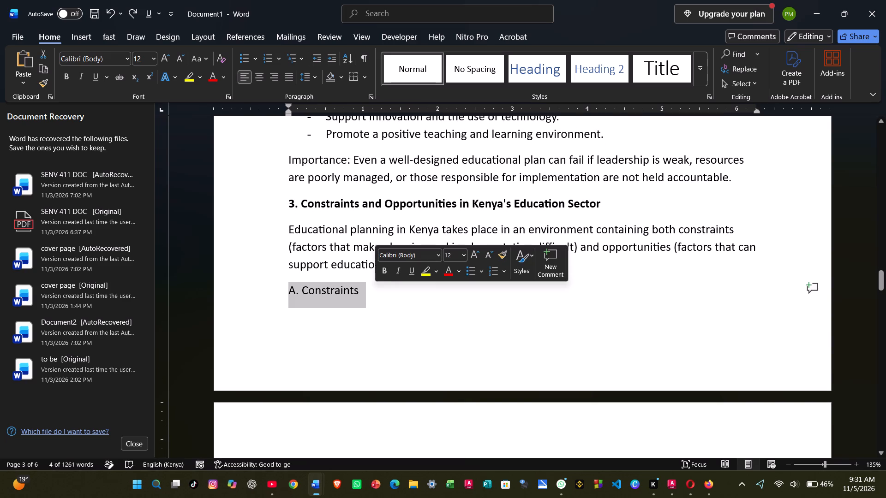
click(397, 273)
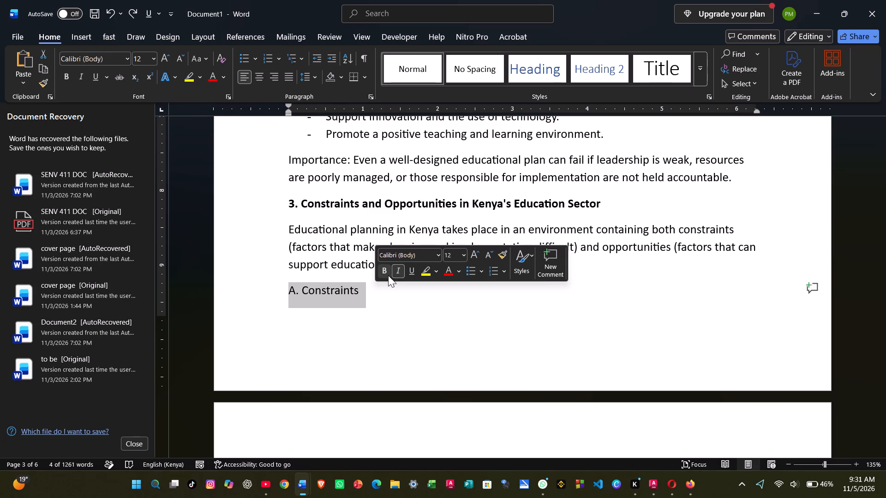
click(385, 273)
click(372, 315)
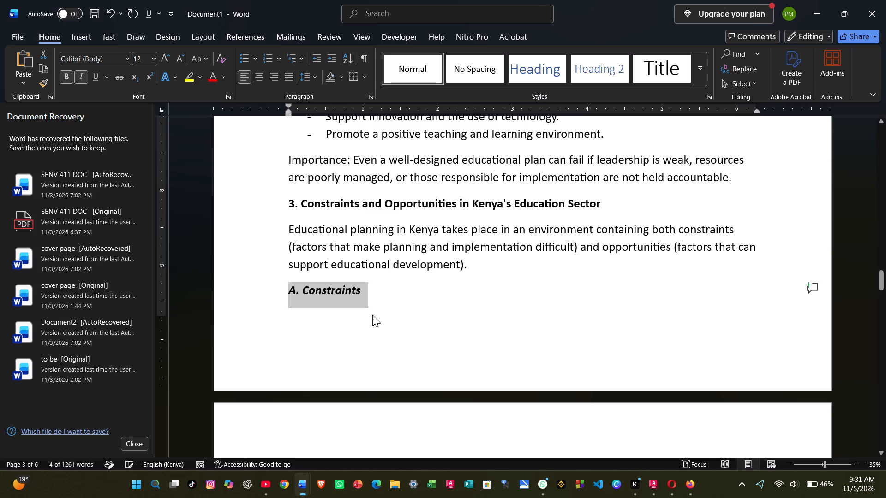
Italicize the "1. Inadequate financial resources" point heading and delete the blank line below its paragraph.
scroll(372, 315, down, 1)
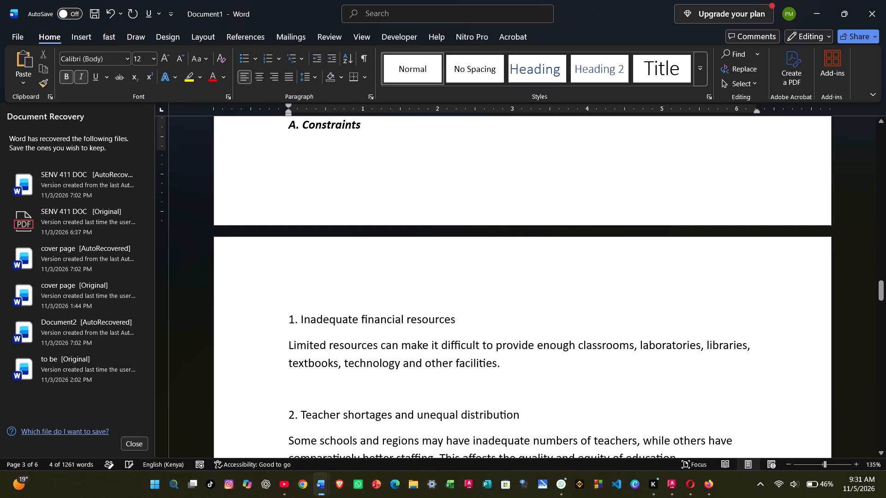
scroll(302, 325, down, 1)
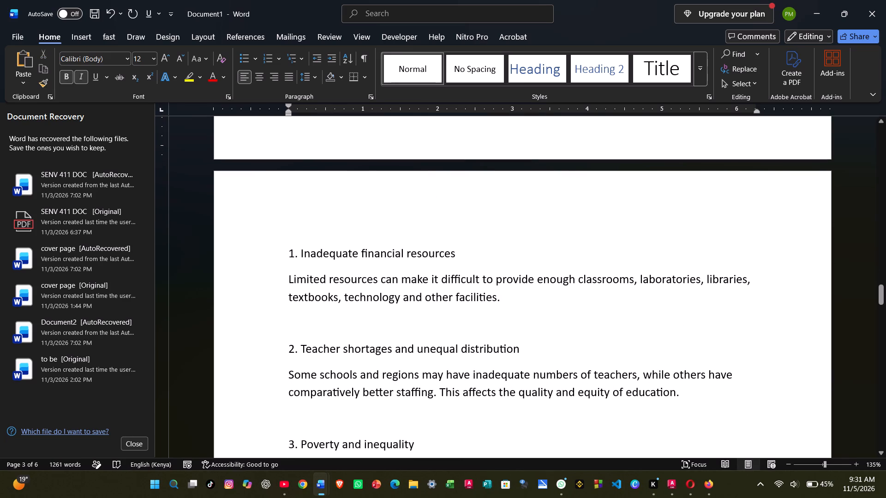
drag(287, 253, 453, 270)
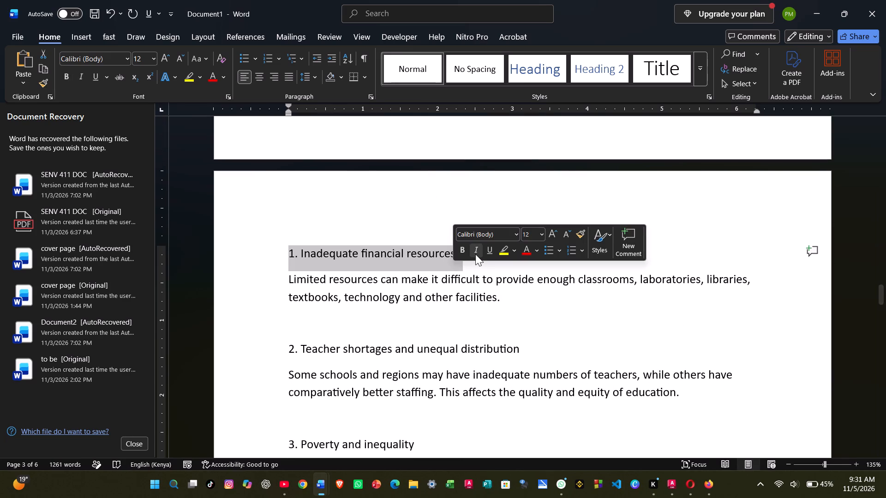
click(475, 254)
click(422, 338)
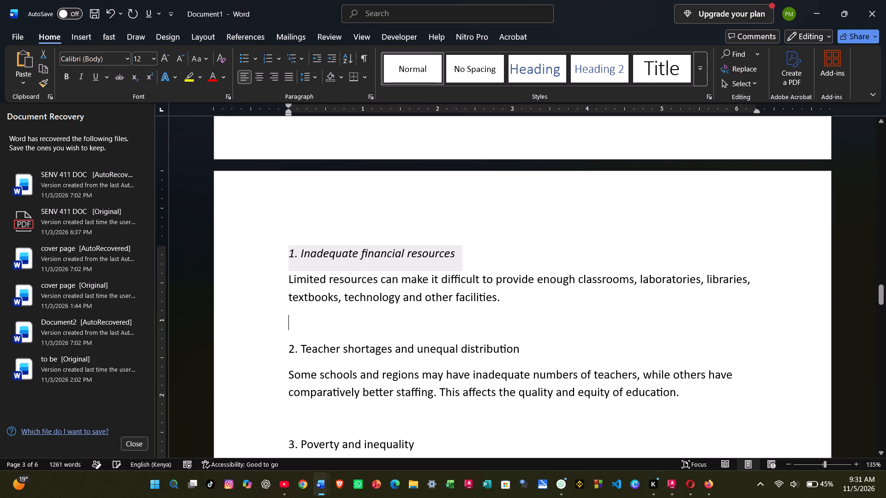
key(BackSpace)
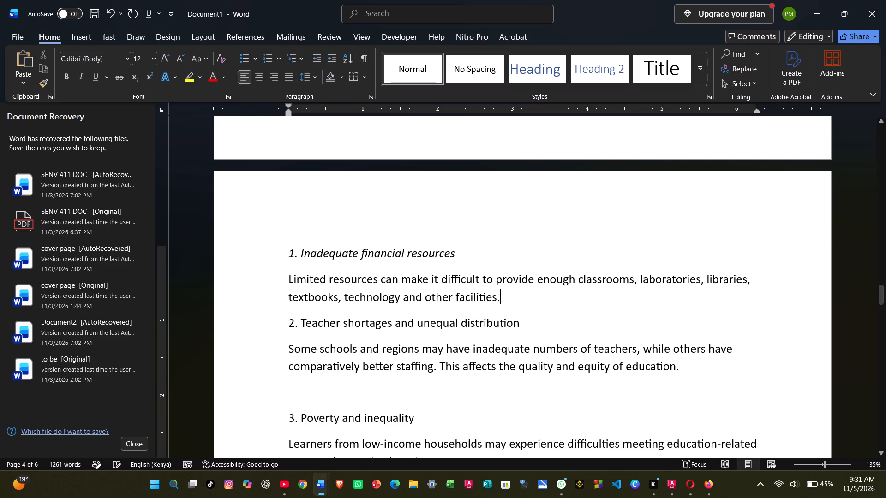
Italicize the "2. Teacher shortages and unequal distribution" point heading and delete the blank line below its paragraph.
drag(283, 325, 450, 344)
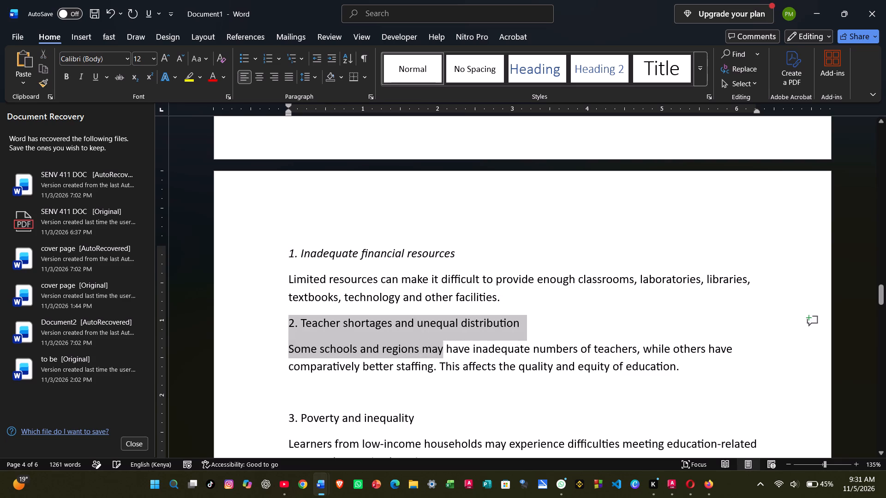
drag(450, 344, 521, 332)
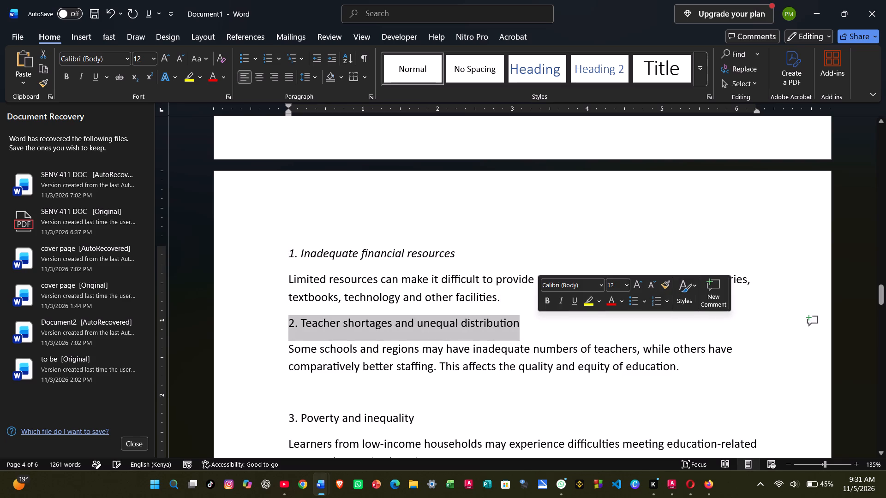
click(563, 308)
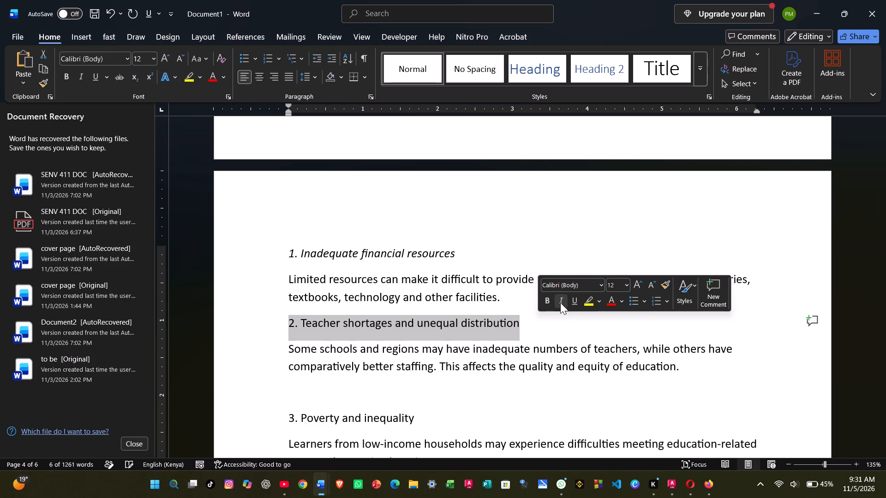
click(560, 302)
click(476, 408)
scroll(476, 408, down, 1)
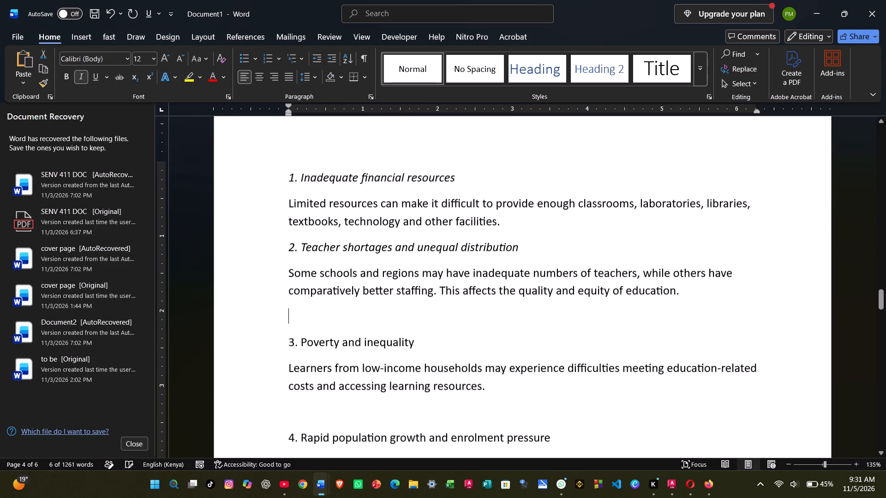
scroll(476, 408, down, 1)
key(BackSpace)
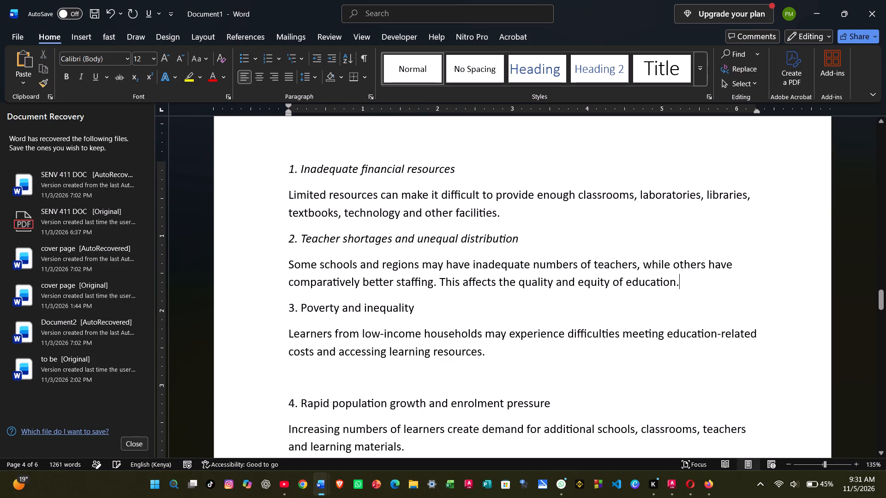
Italicize the "3. Poverty and inequality" point heading and delete the blank line below its paragraph.
drag(285, 307, 415, 318)
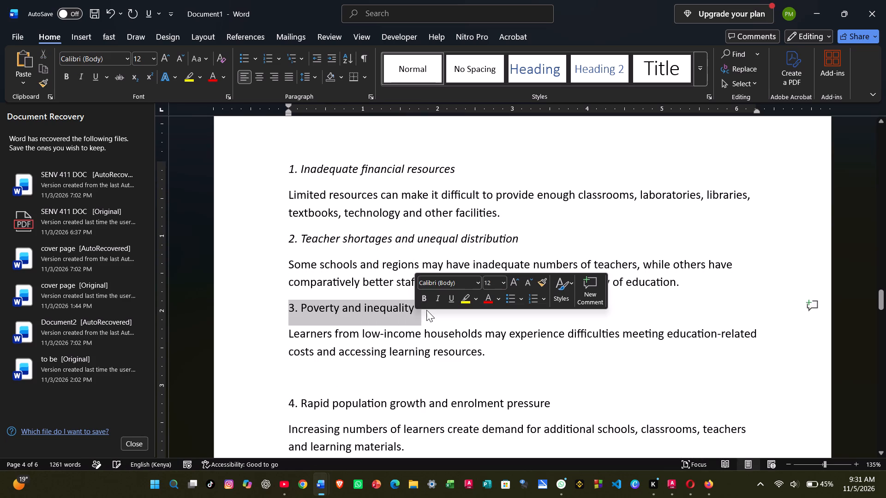
click(438, 299)
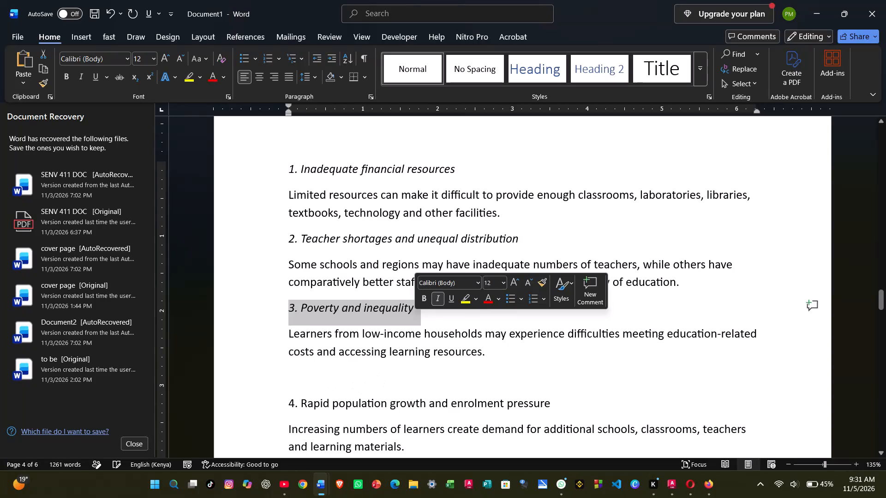
click(319, 385)
key(BackSpace)
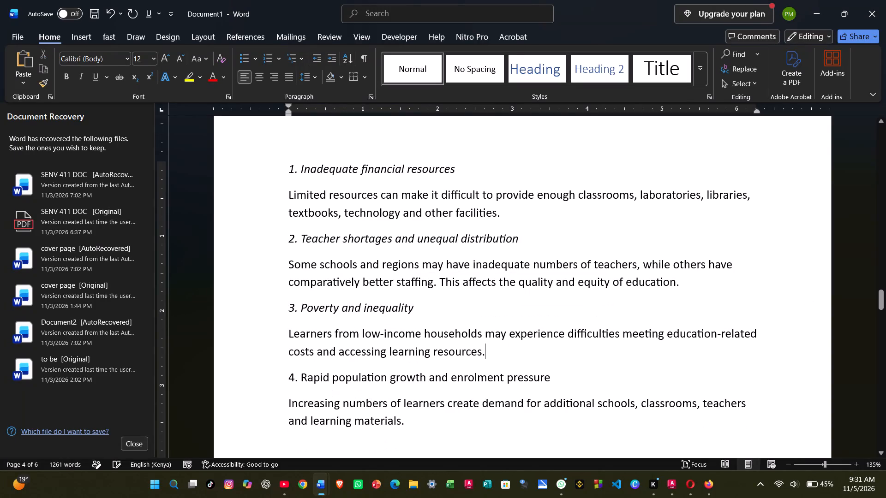
Italicize the "4. Rapid population growth and enrolment pressure" point heading and delete the blank line below its paragraph.
drag(289, 376, 419, 397)
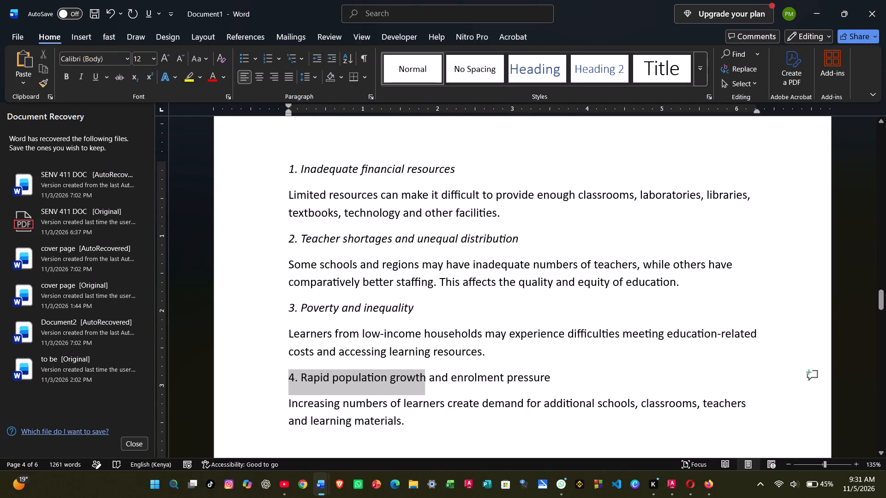
drag(419, 397, 539, 381)
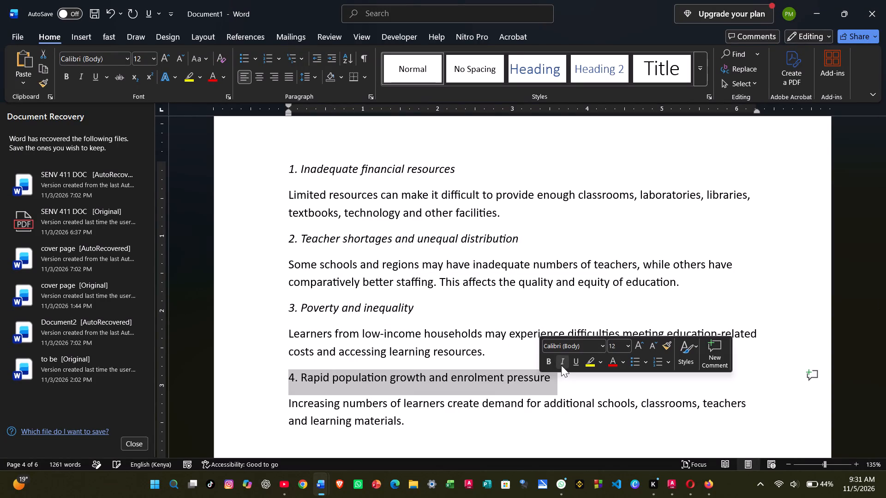
click(561, 365)
scroll(432, 325, down, 1)
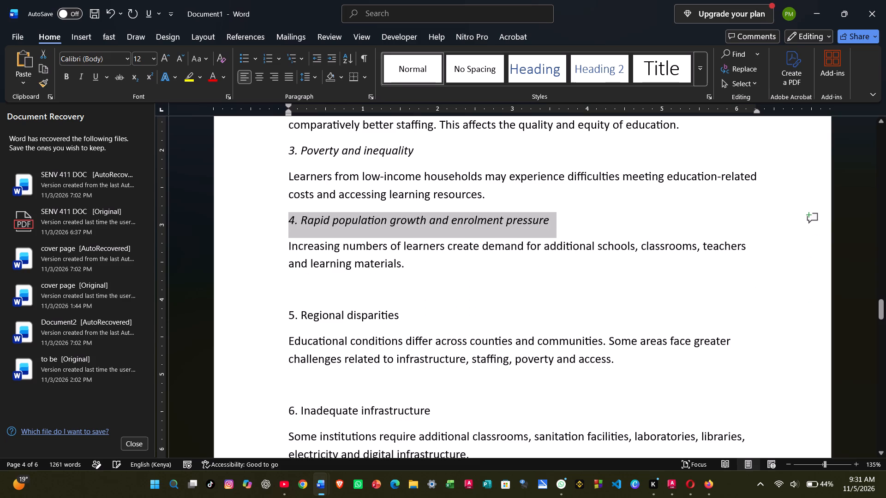
click(311, 284)
key(BackSpace)
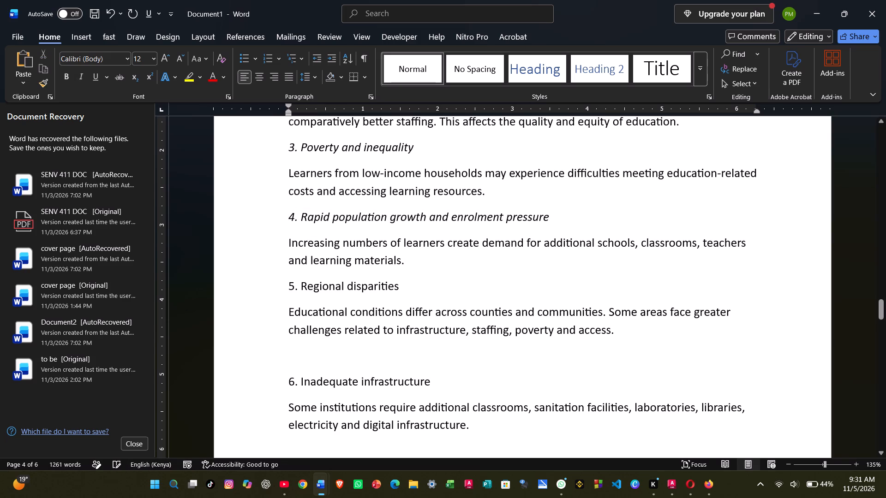
Italicize the "5. Regional disparities" point heading and delete the blank line below its paragraph.
drag(284, 285, 407, 292)
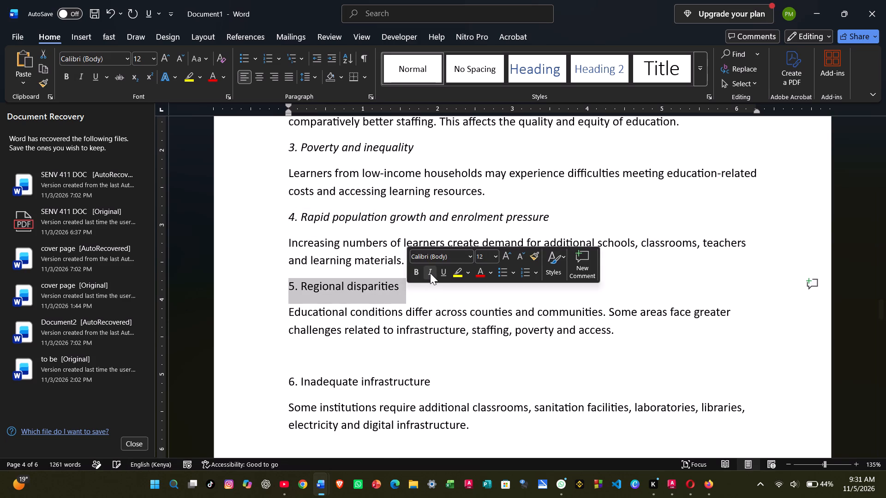
click(430, 273)
click(303, 362)
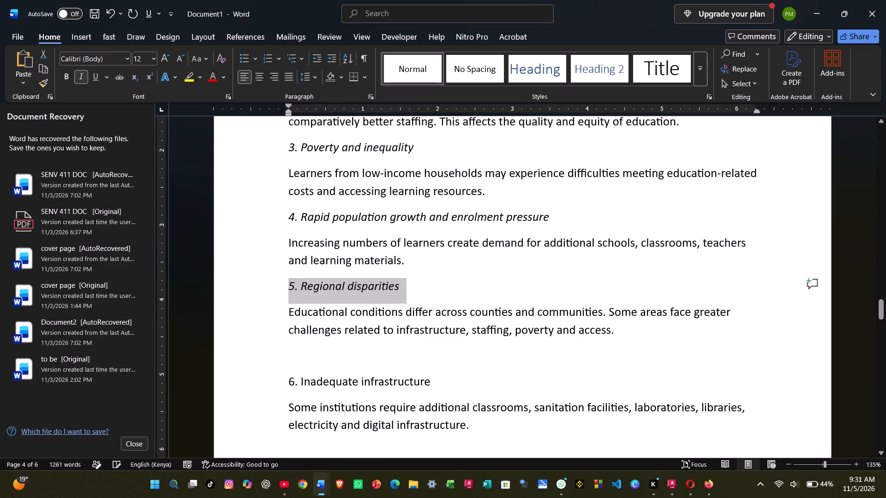
key(BackSpace)
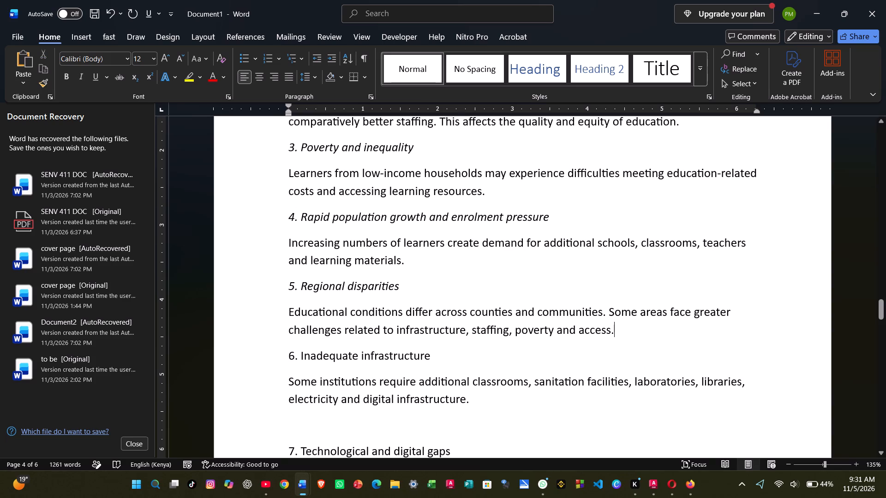
Italicize the "6. Inadequate infrastructure" point heading and delete the blank line below its paragraph.
drag(283, 354, 418, 360)
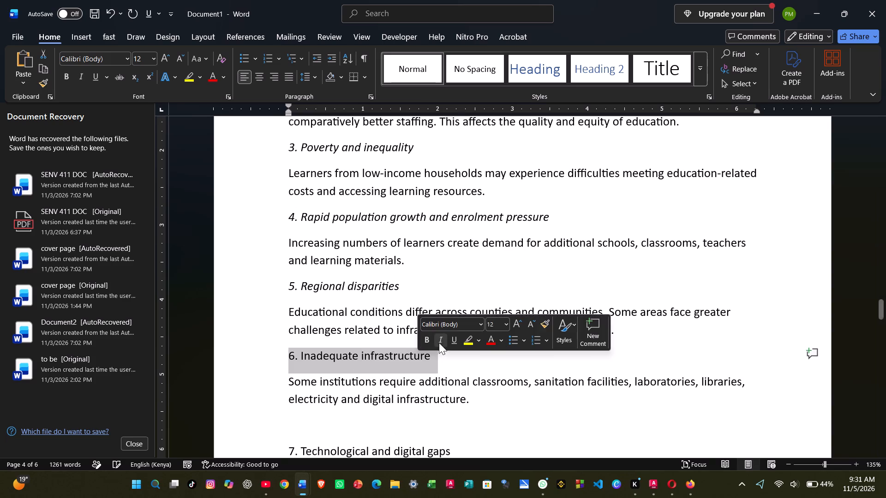
click(439, 340)
click(342, 420)
scroll(342, 420, down, 1)
key(BackSpace)
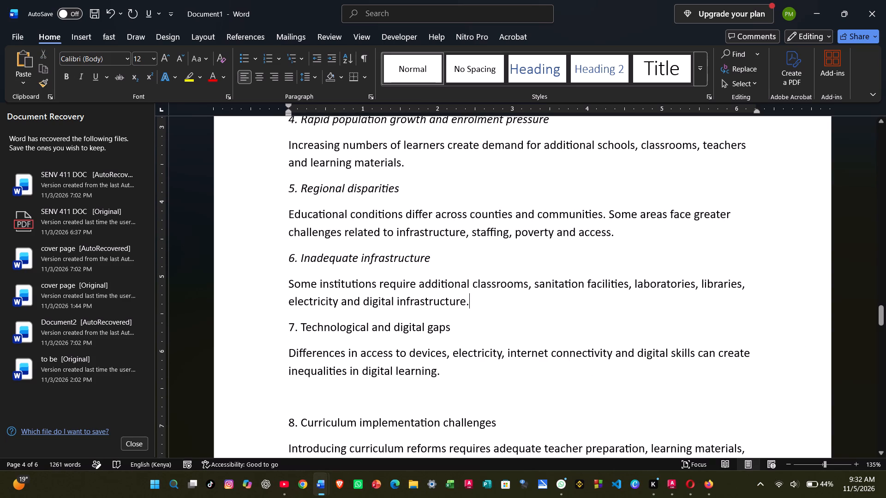
Italicize the "7. Technological and digital gaps" point heading and delete the blank line below its paragraph.
drag(288, 325, 449, 336)
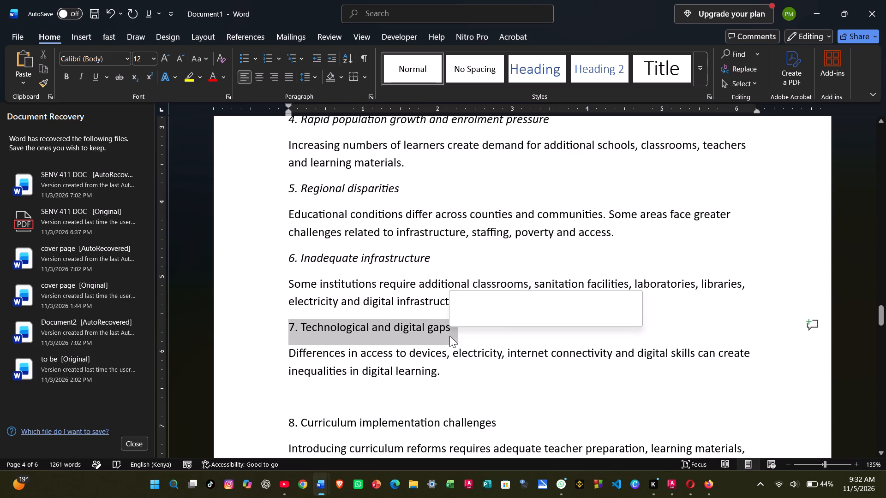
click(475, 319)
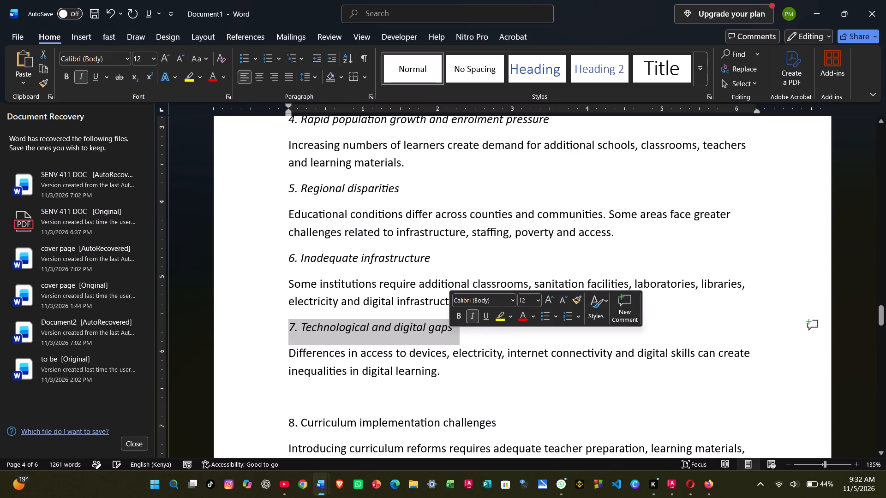
click(311, 395)
key(BackSpace)
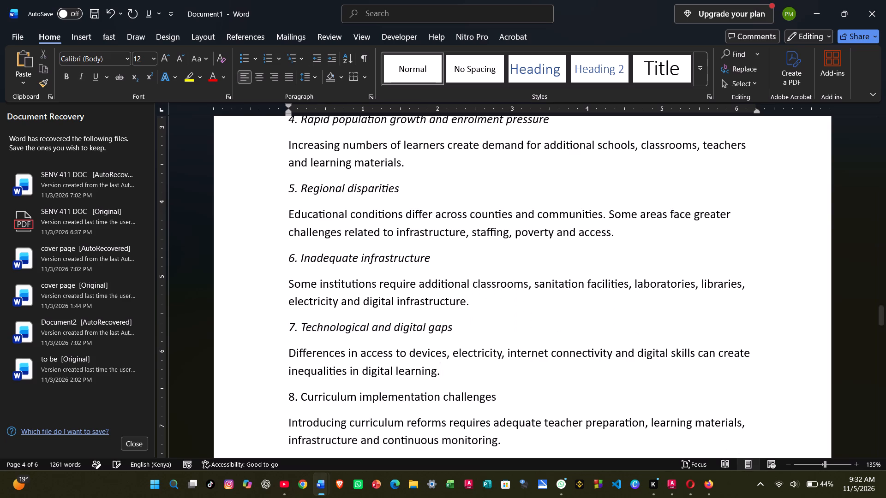
scroll(311, 395, down, 1)
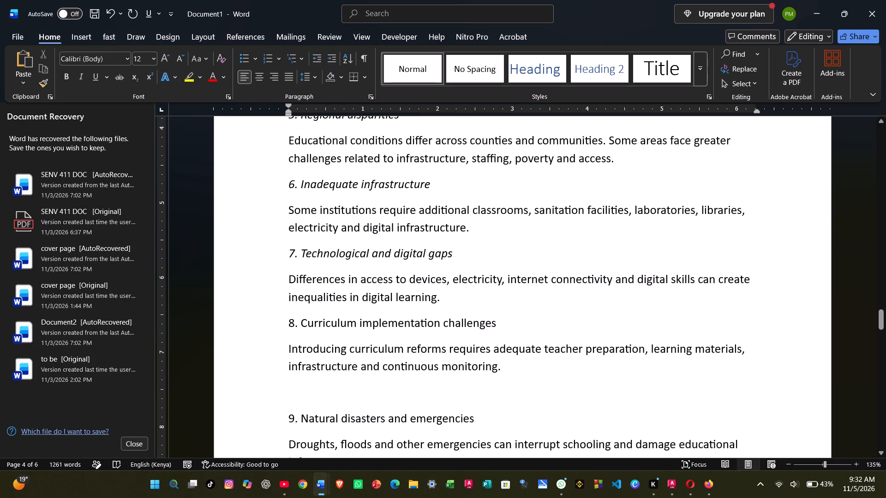
Italicize the "8. Curriculum implementation challenges" point heading and delete the blank line below its paragraph.
drag(286, 319, 483, 326)
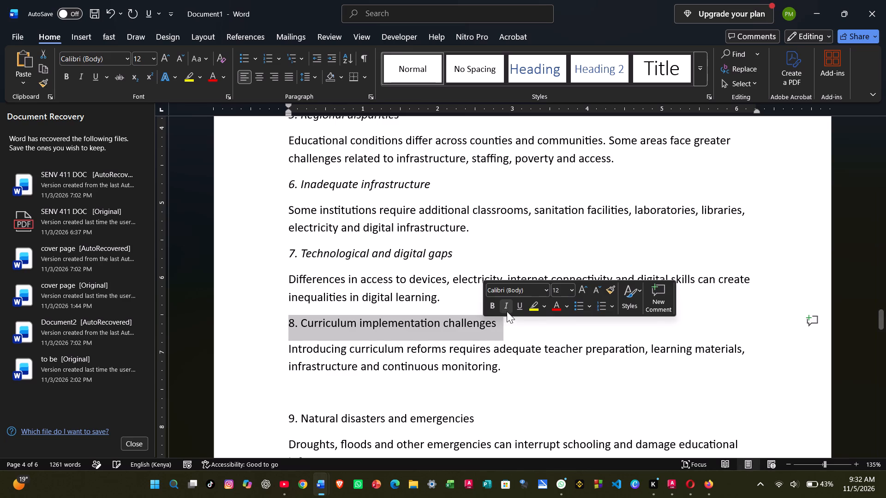
click(507, 307)
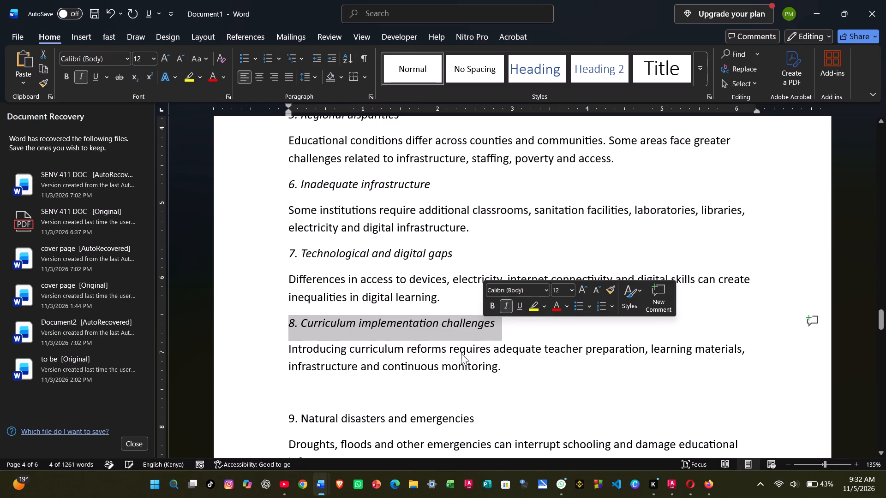
click(392, 395)
key(BackSpace)
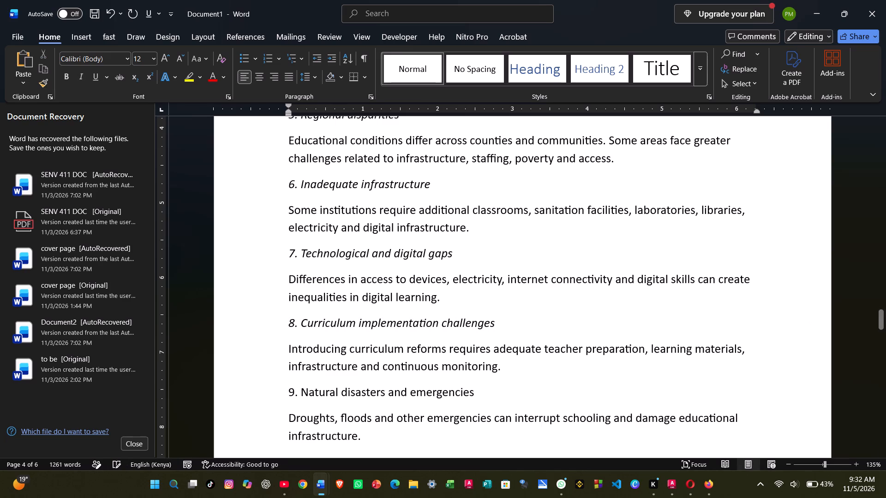
Italicize the "9. Natural disasters and emergencies" point heading and delete the blank line below its paragraph.
scroll(341, 416, down, 1)
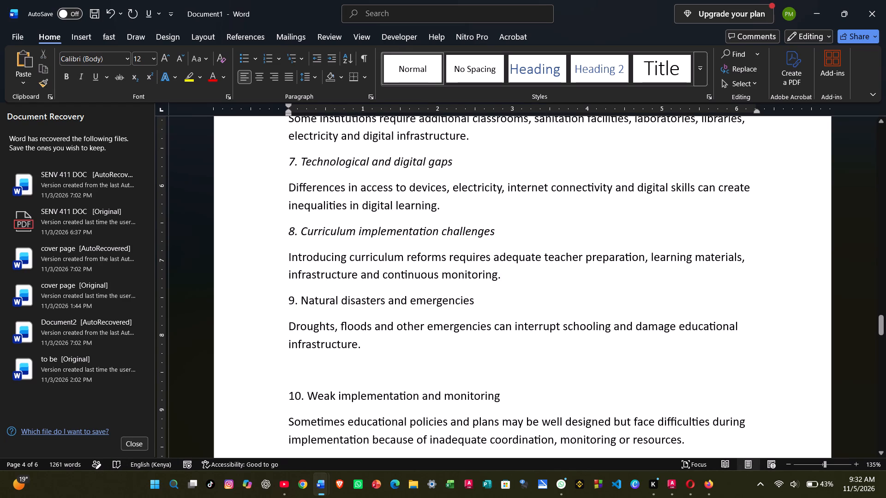
drag(289, 297, 474, 313)
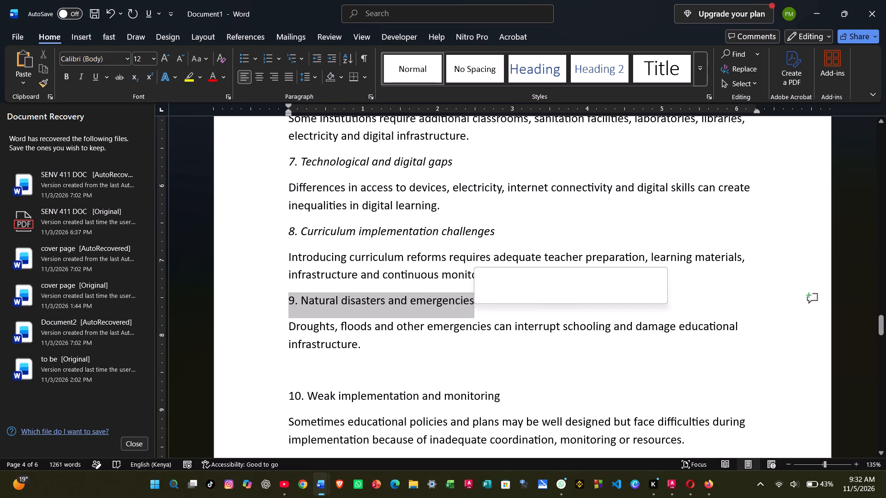
click(498, 293)
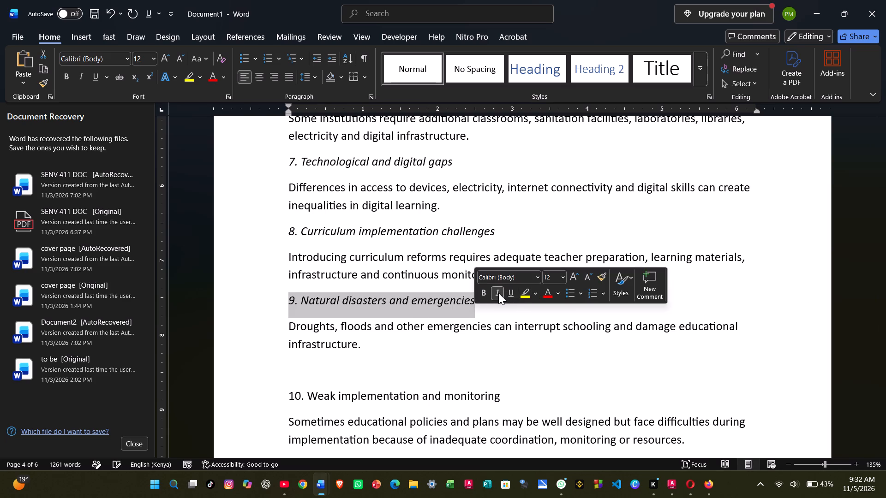
click(336, 357)
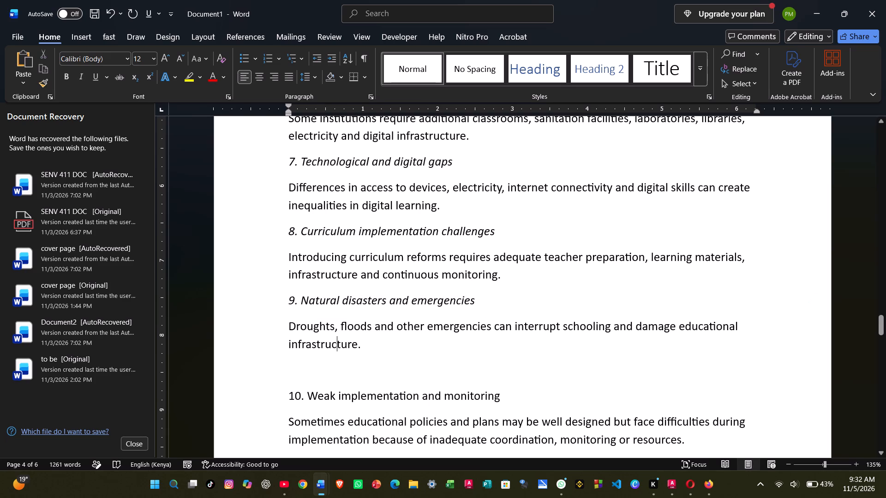
click(303, 370)
key(BackSpace)
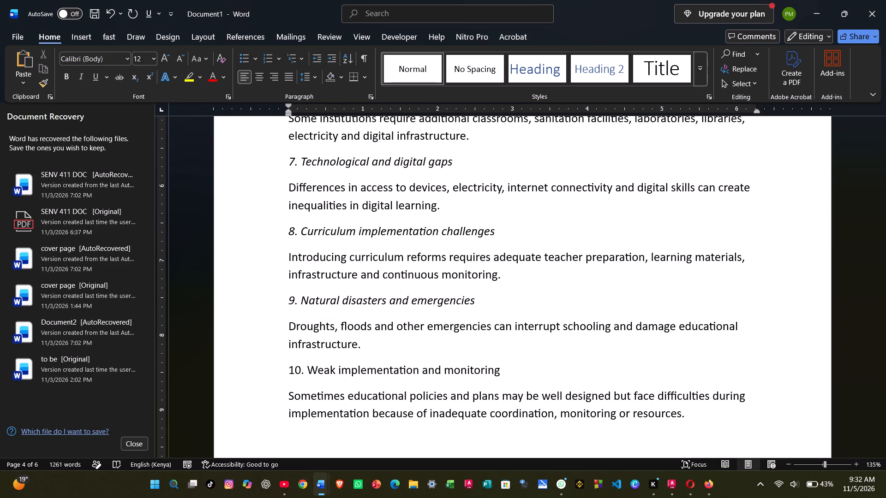
Italicize the "10. Weak implementation and monitoring" point heading.
drag(285, 373, 435, 391)
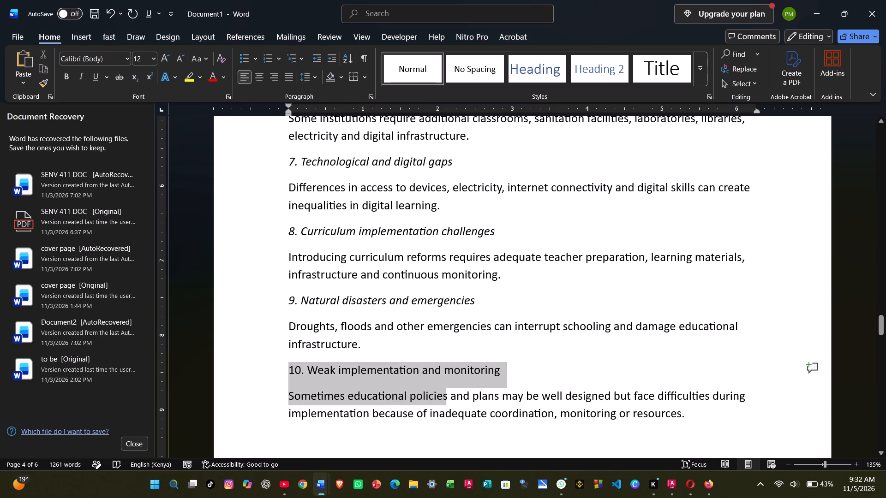
drag(435, 391, 508, 380)
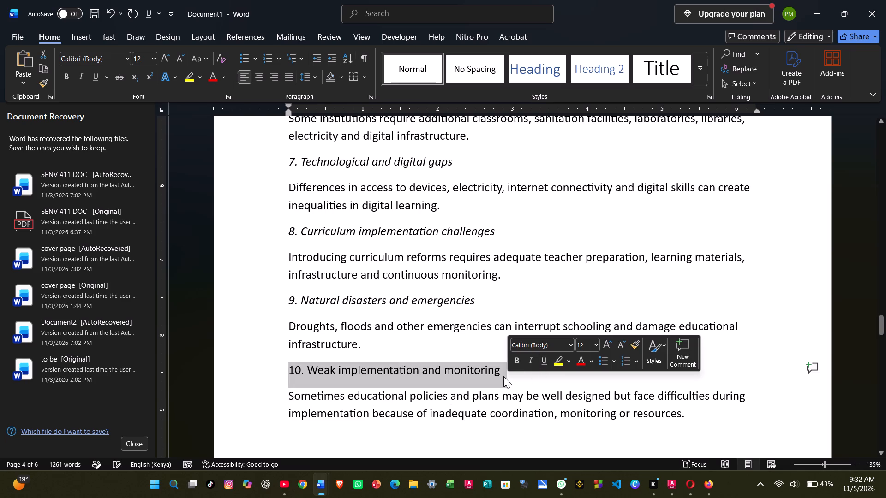
click(531, 360)
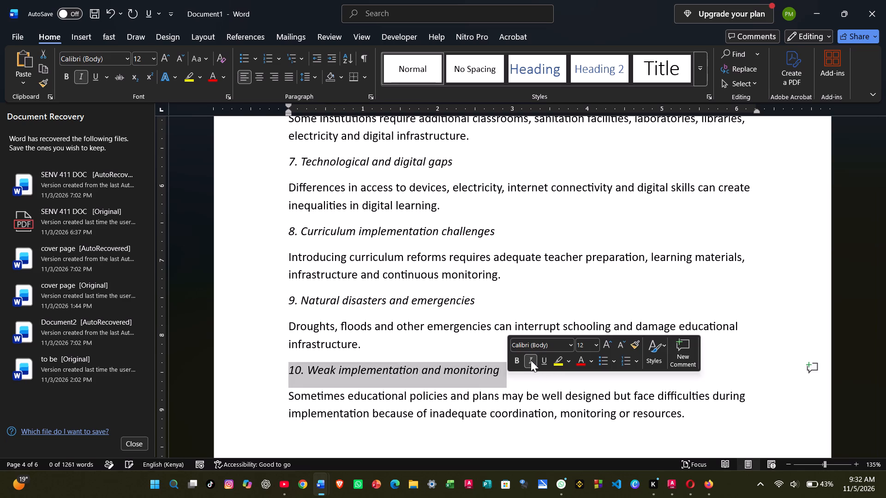
double_click(383, 422)
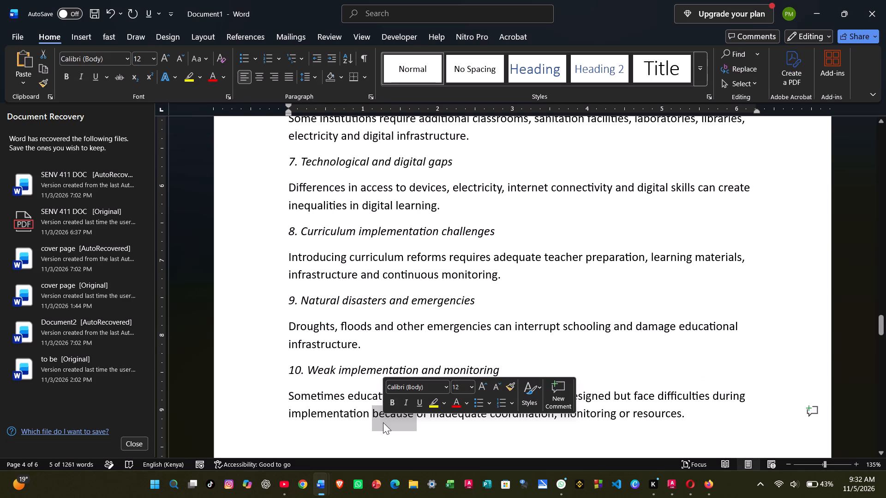
click(389, 364)
Make the "B. Opportunities" subheading bold and italic and delete the blank line below it.
scroll(407, 344, down, 1)
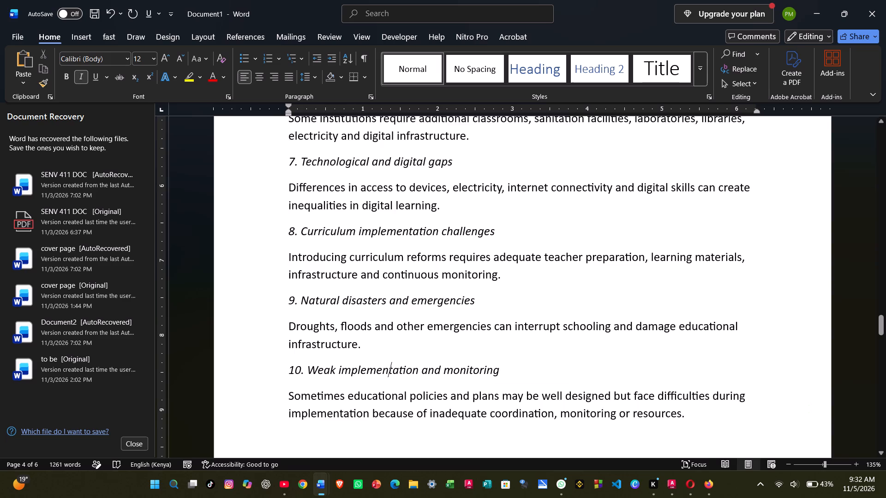
scroll(413, 354, down, 1)
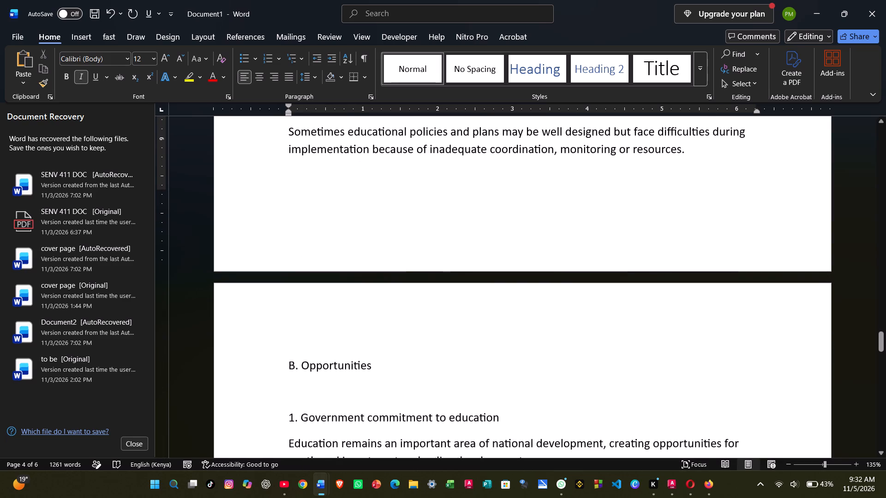
scroll(407, 344, down, 1)
click(316, 329)
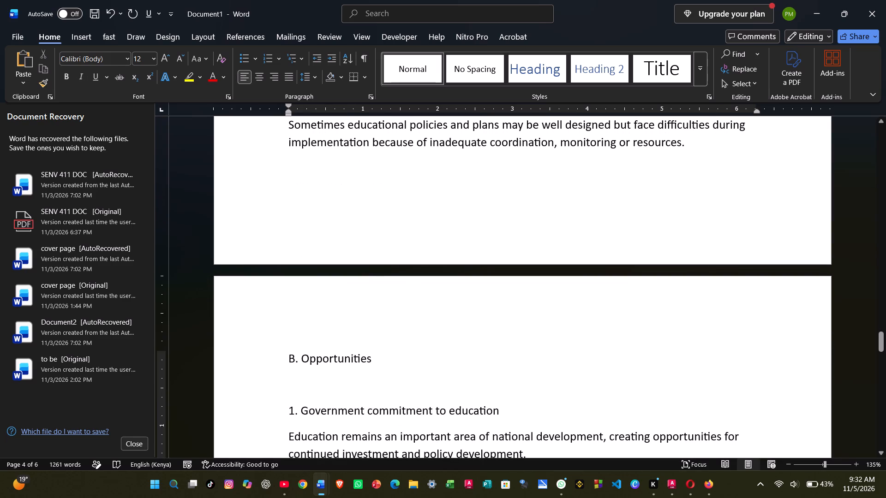
drag(281, 362, 373, 377)
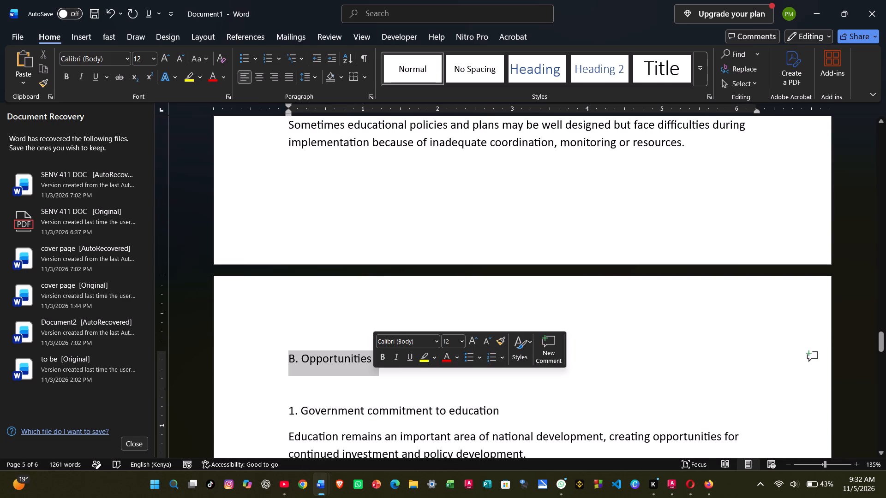
click(380, 360)
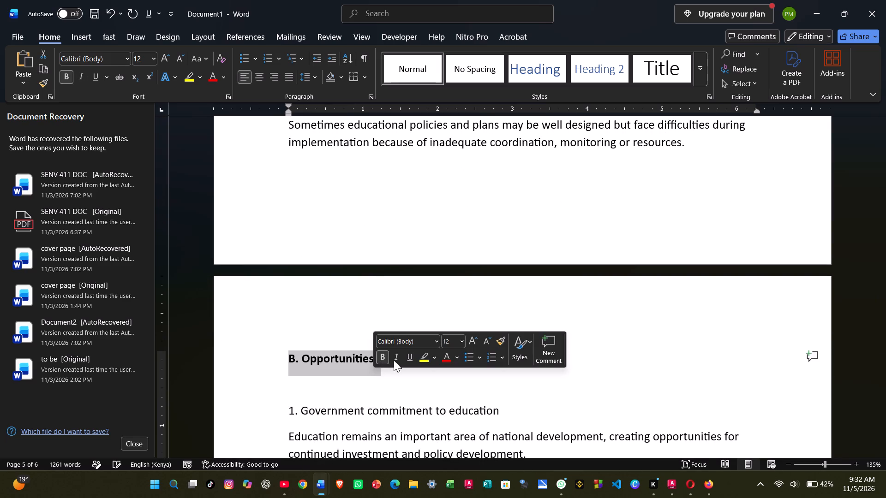
click(394, 360)
click(347, 392)
scroll(347, 392, down, 1)
key(BackSpace)
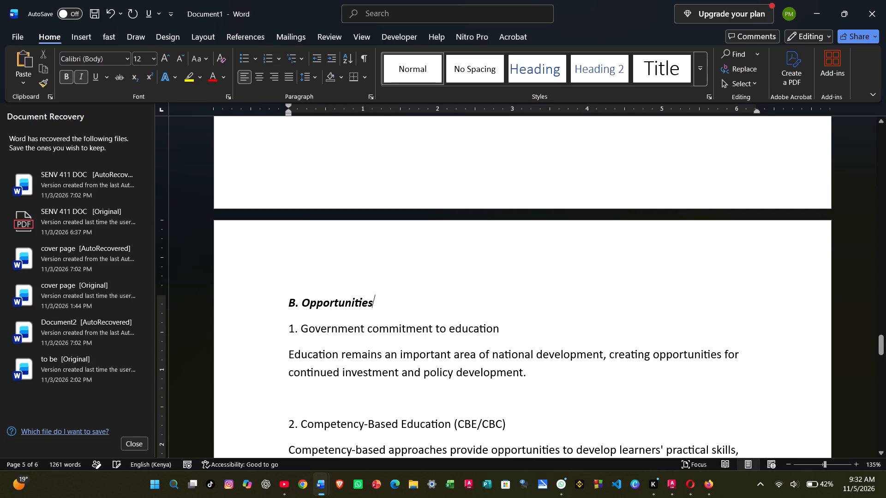
Delete the blank line below the "1. Government commitment to education" paragraph.
click(299, 409)
key(BackSpace)
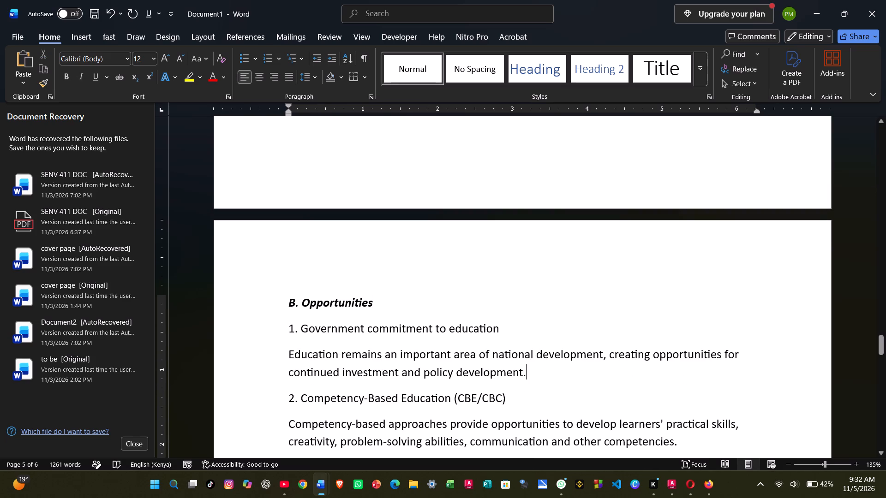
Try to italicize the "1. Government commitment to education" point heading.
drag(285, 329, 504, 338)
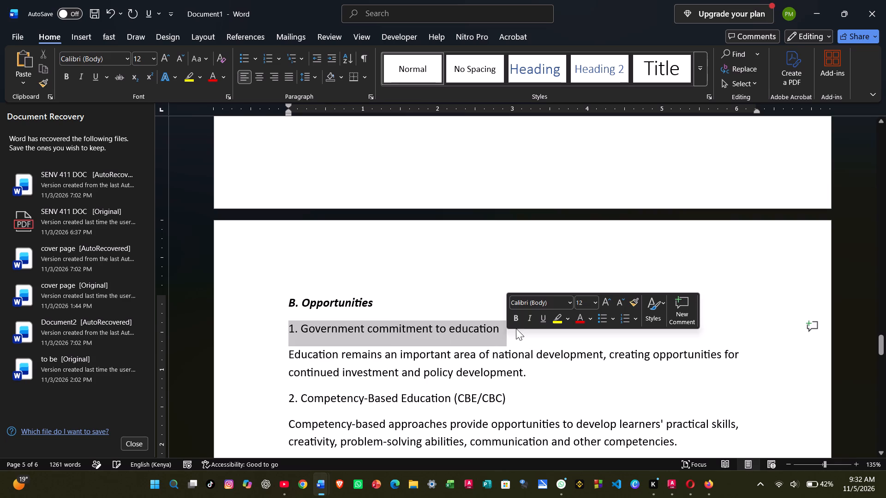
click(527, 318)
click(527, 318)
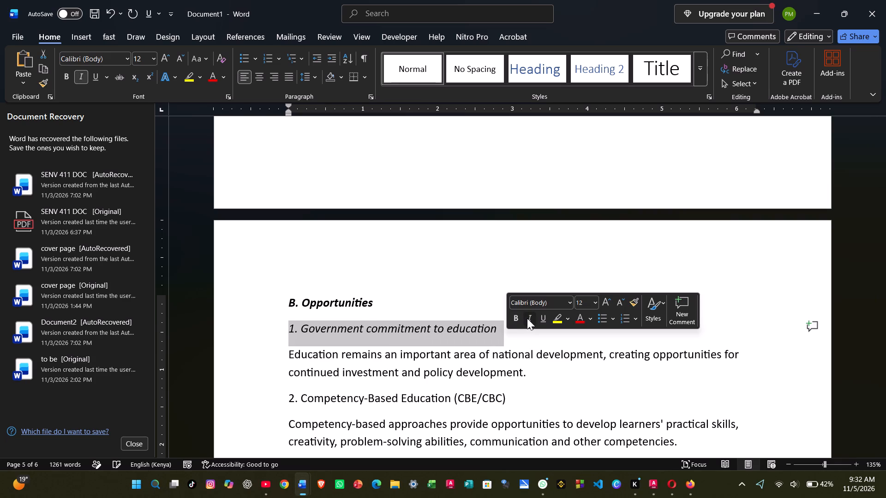
Italicize the "2. Competency-Based Education (CBE/CBC)" point heading and delete the blank line below its paragraph.
drag(290, 397, 424, 395)
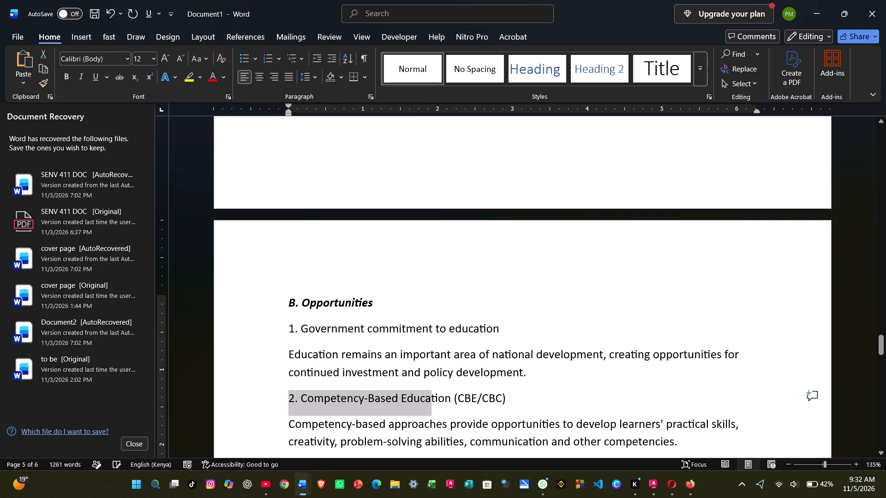
drag(424, 395, 511, 393)
click(539, 373)
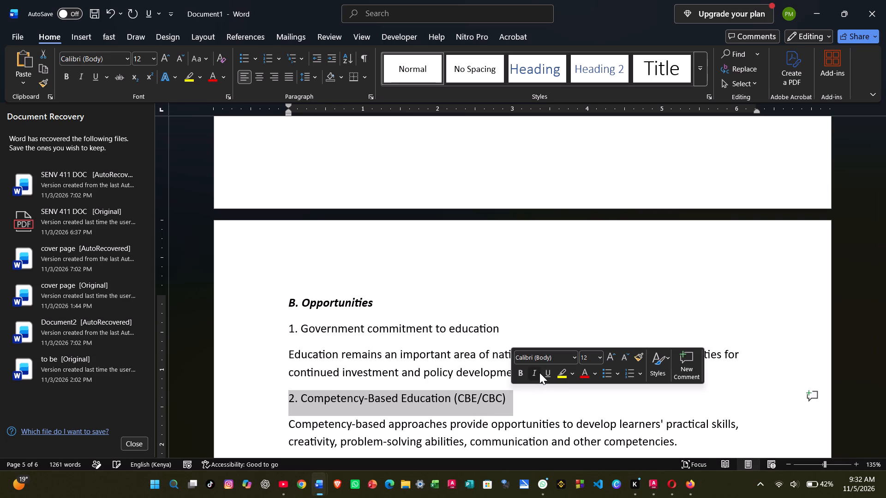
scroll(449, 361, down, 1)
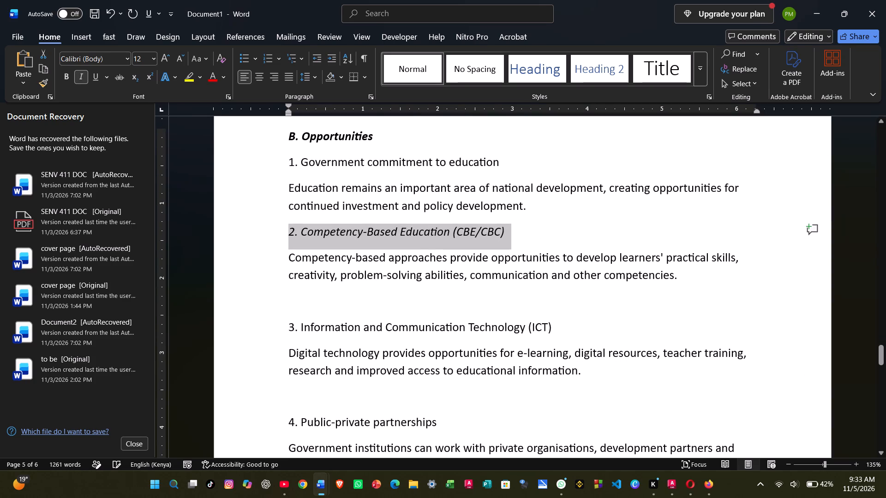
click(317, 318)
key(BackSpace)
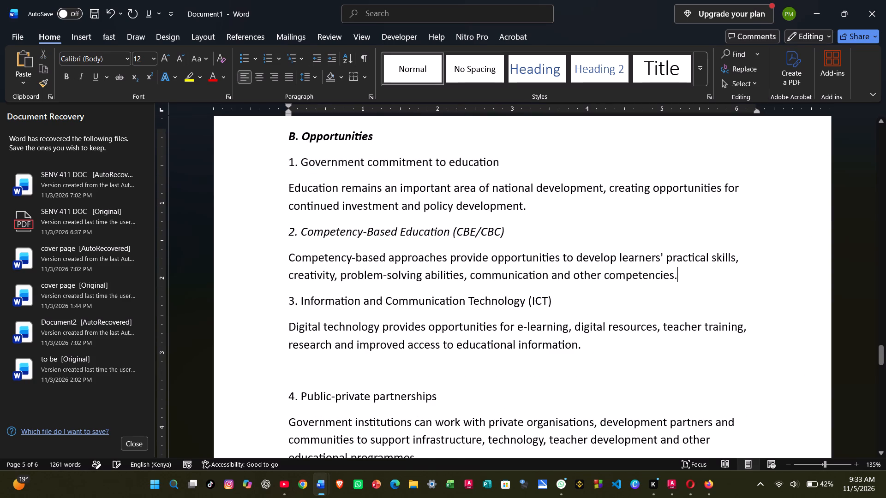
Italicize the "3. Information and Communication Technology (ICT)" point heading and delete the blank line below its paragraph.
drag(291, 297, 514, 302)
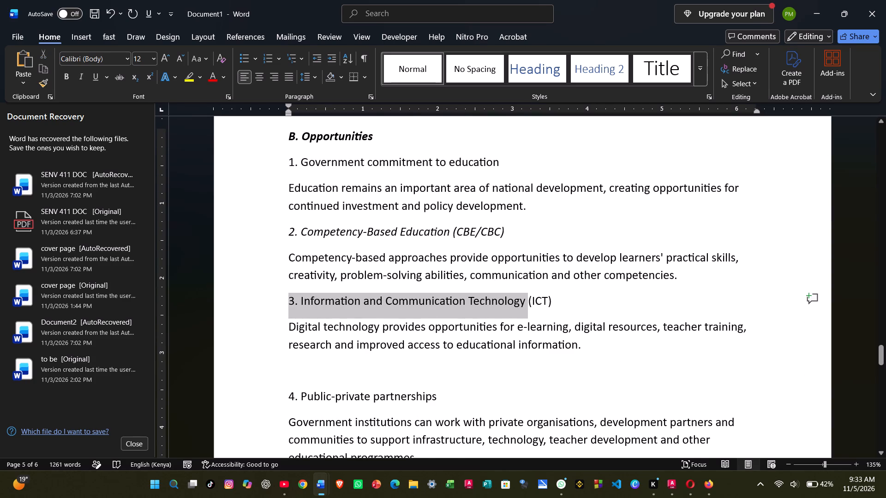
drag(514, 302, 557, 306)
click(581, 289)
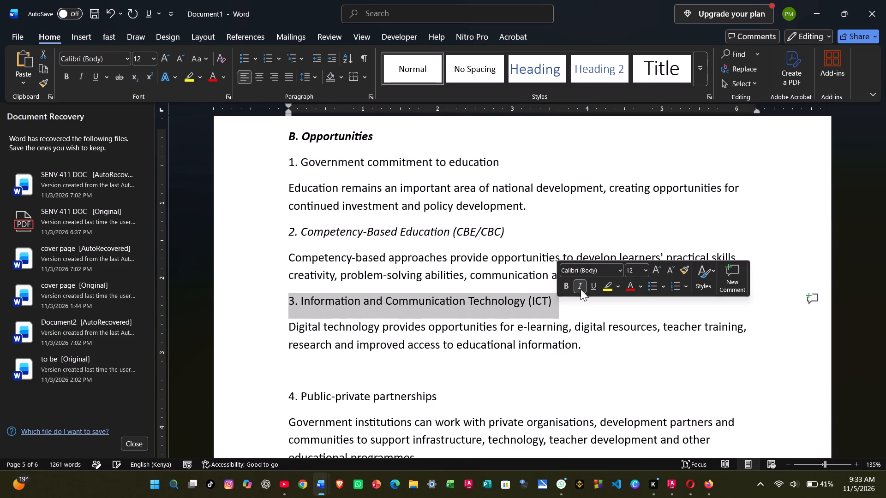
click(310, 373)
key(BackSpace)
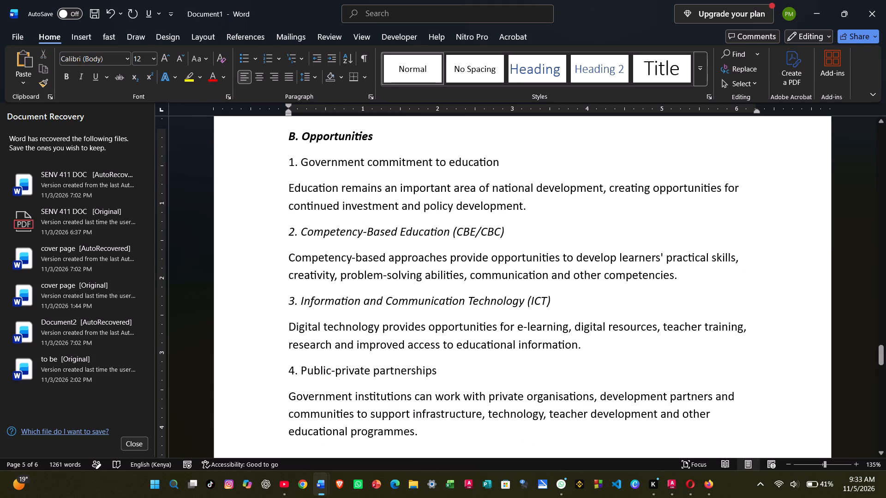
Italicize the "4. Public-private partnerships" point heading and delete the blank line below its paragraph.
drag(288, 366, 463, 365)
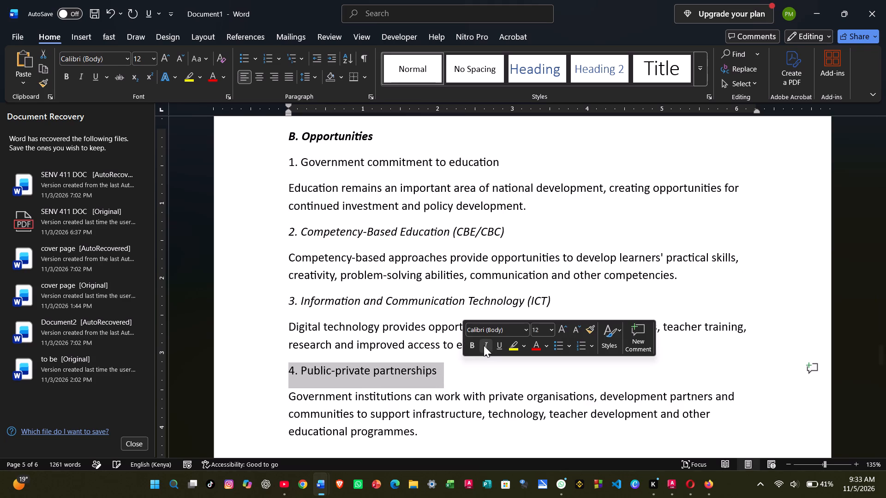
click(484, 345)
scroll(392, 359, down, 1)
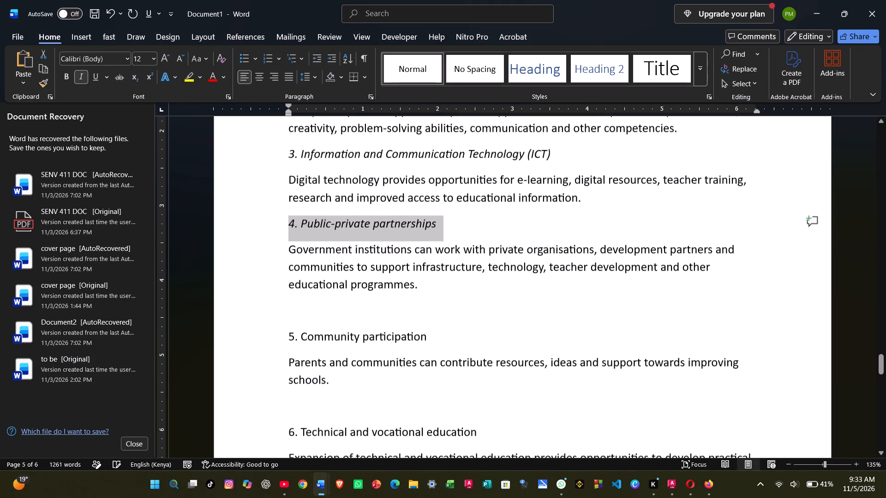
click(297, 322)
key(BackSpace)
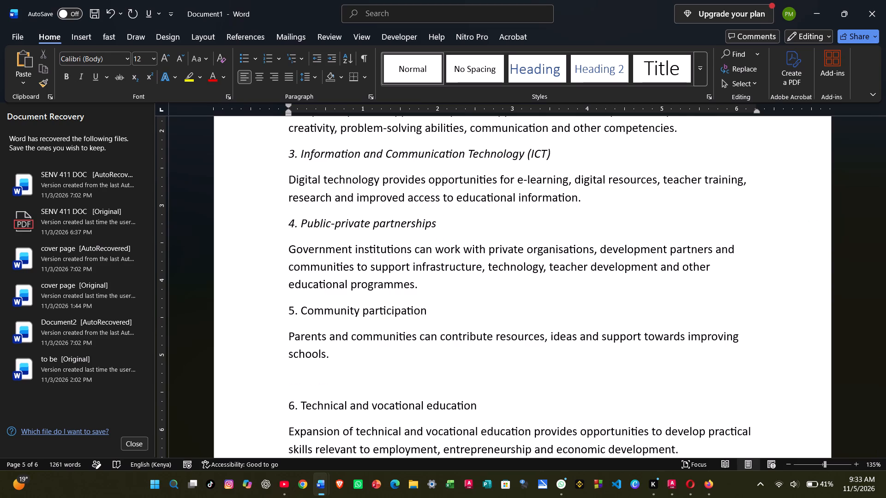
Delete the blank line below the "5. Community participation" paragraph.
click(297, 379)
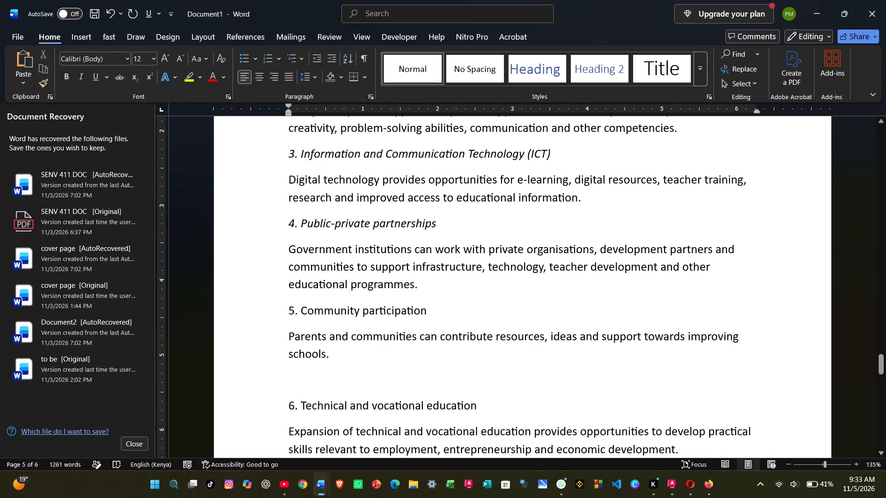
key(BackSpace)
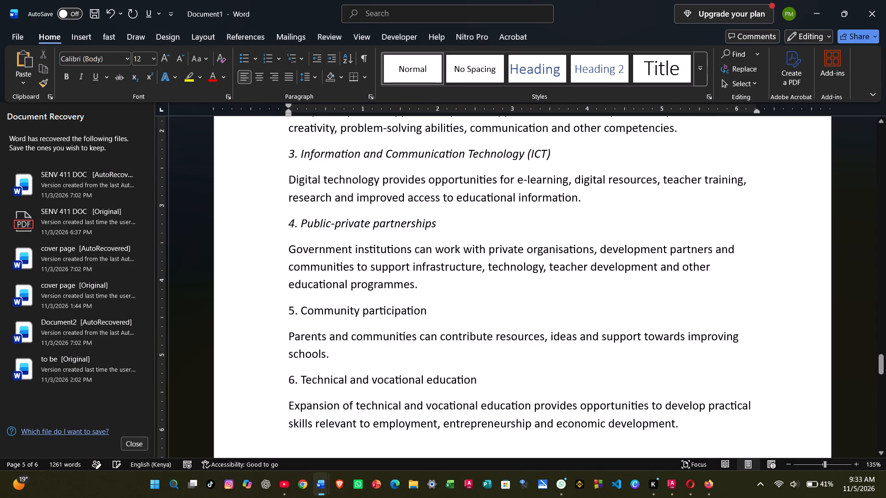
Italicize the "6. Technical and vocational education" point heading and delete the blank line below its paragraph.
drag(283, 379, 466, 391)
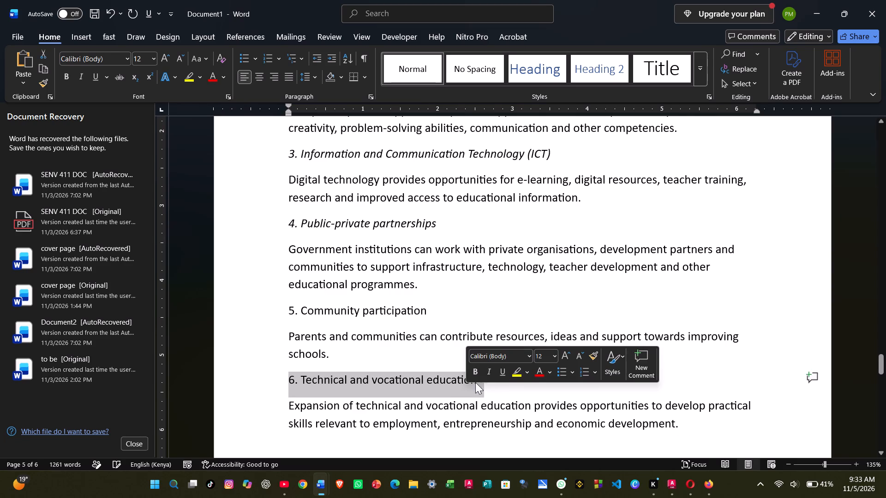
click(489, 377)
scroll(355, 347, down, 1)
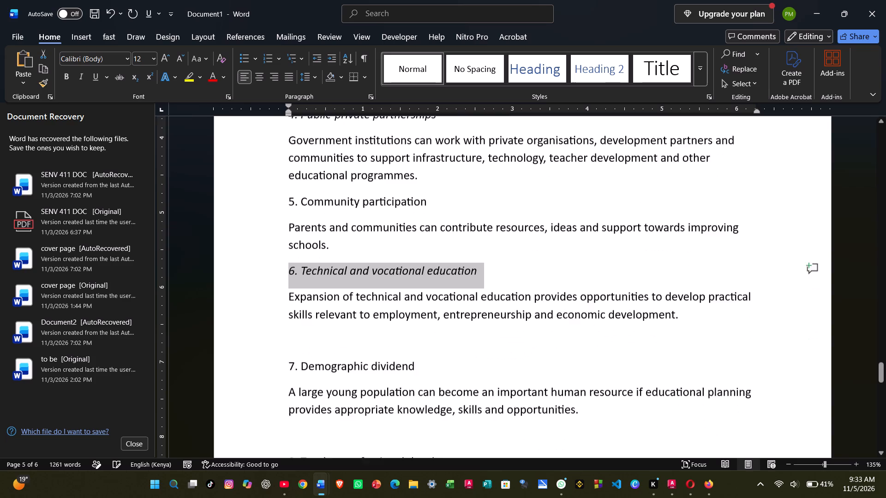
scroll(355, 347, down, 1)
click(308, 303)
key(BackSpace)
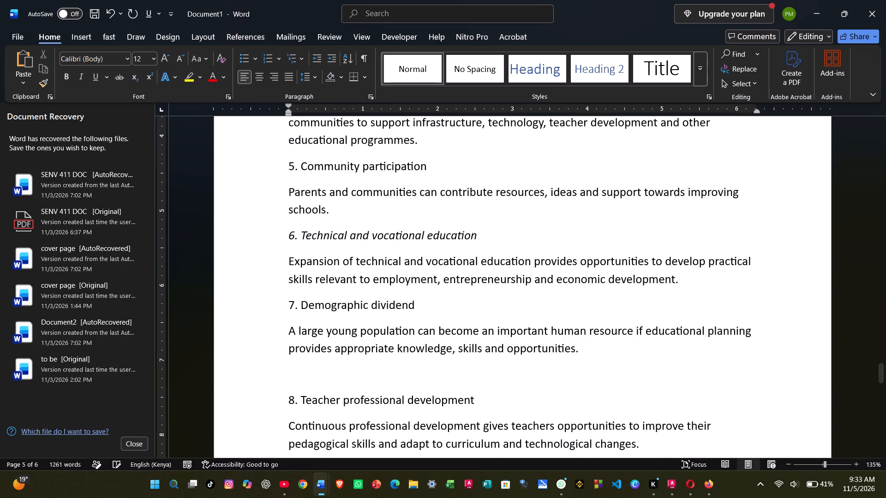
Italicize the "7. Demographic dividend" point heading and delete the blank line below its paragraph.
drag(286, 308, 418, 311)
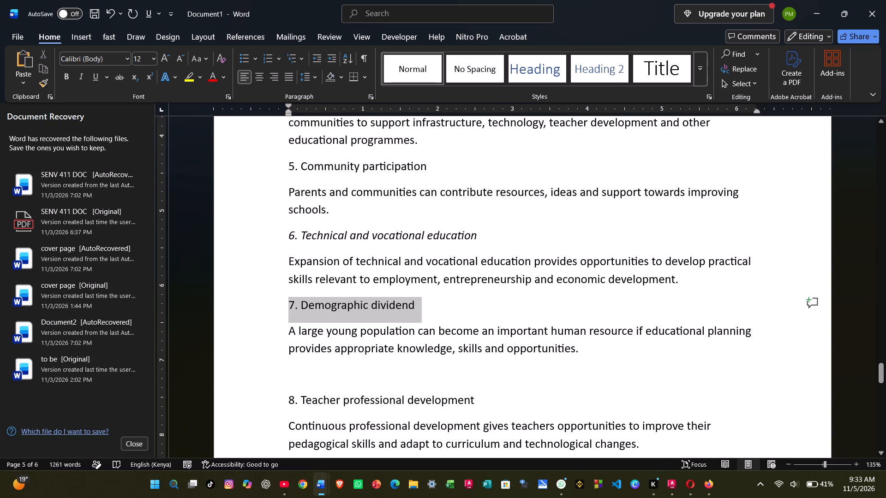
drag(418, 311, 423, 311)
click(443, 293)
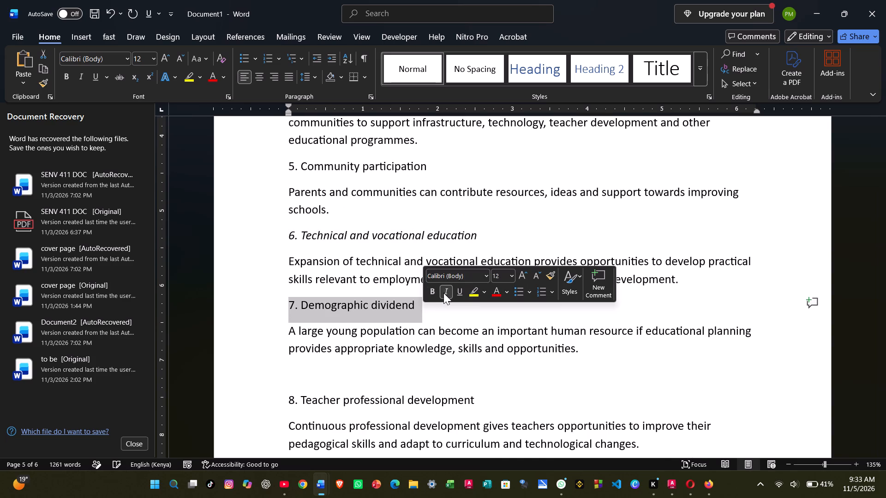
click(305, 377)
key(BackSpace)
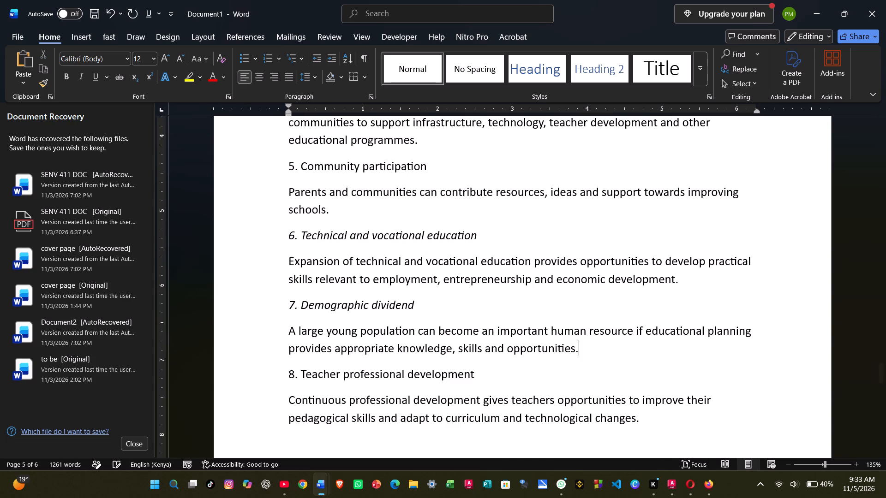
Italicize the "8. Teacher professional development" point heading and delete the blank line below its paragraph.
drag(286, 368, 300, 368)
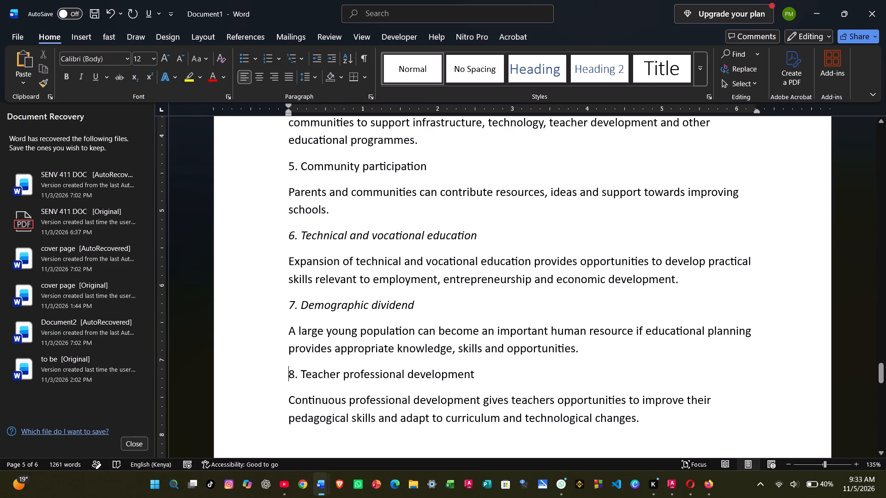
drag(300, 368, 463, 383)
click(488, 362)
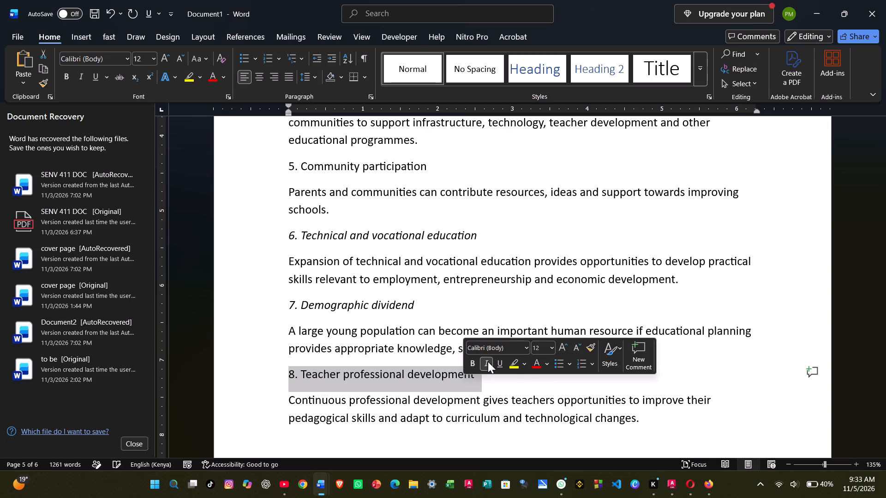
scroll(352, 374, down, 1)
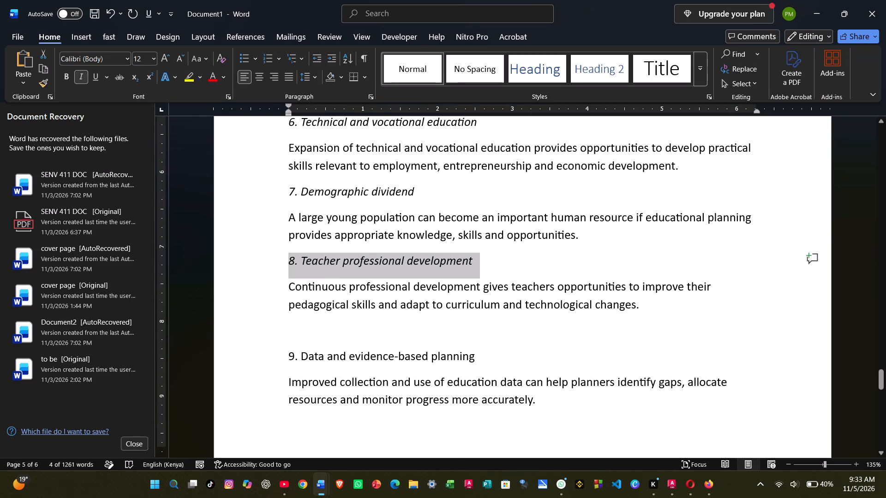
click(306, 333)
key(BackSpace)
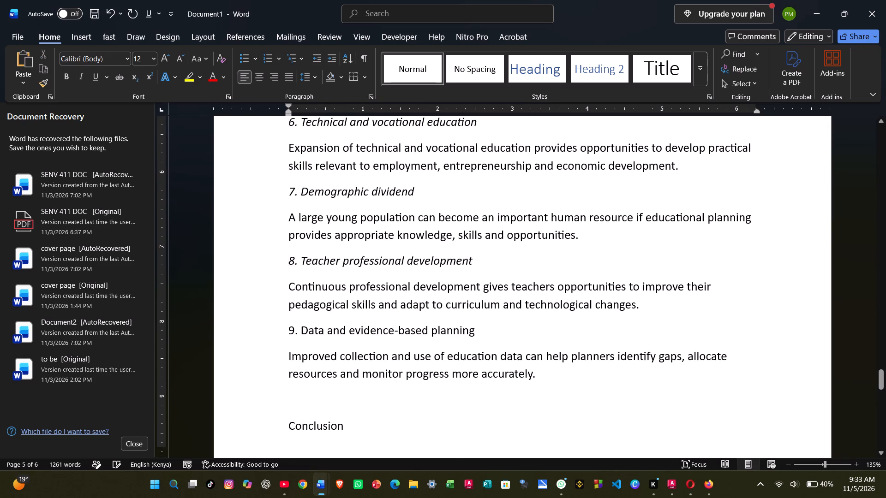
Italicize the "9. Data and evidence-based planning" point heading and delete the blank line below its paragraph.
drag(289, 332, 485, 347)
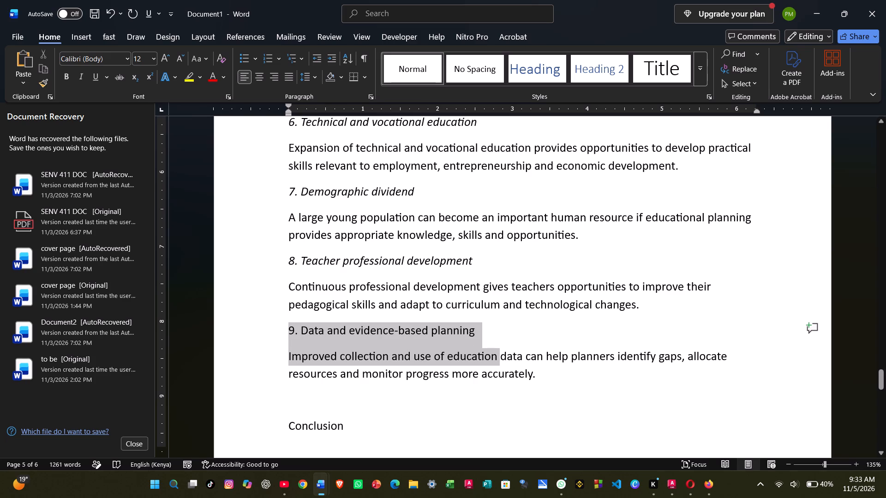
drag(485, 347, 485, 339)
click(508, 325)
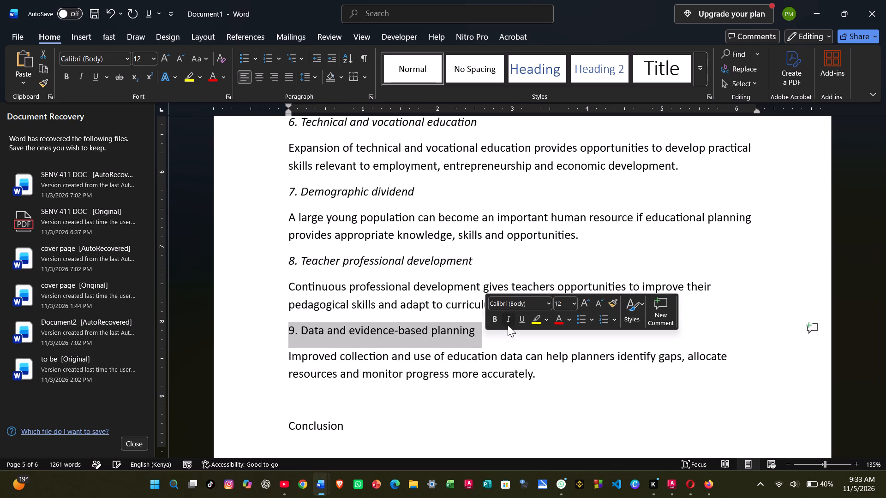
click(317, 404)
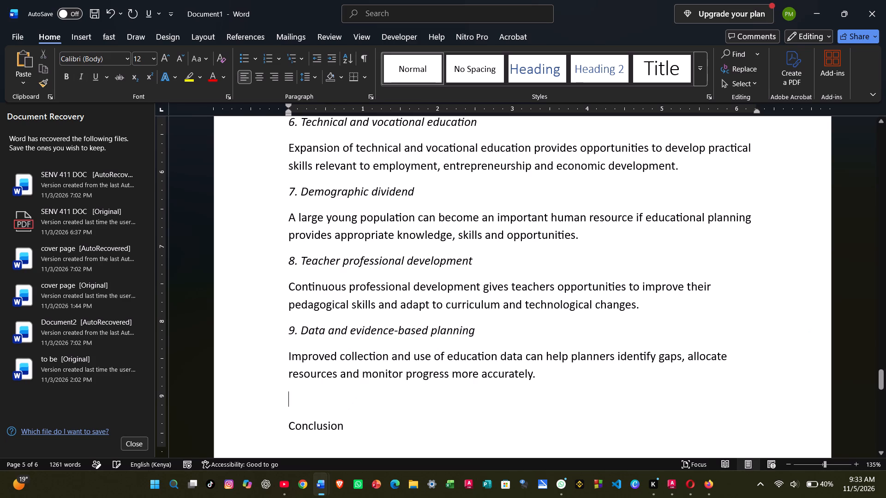
key(BackSpace)
Bold the "Conclusion" heading.
scroll(319, 402, down, 1)
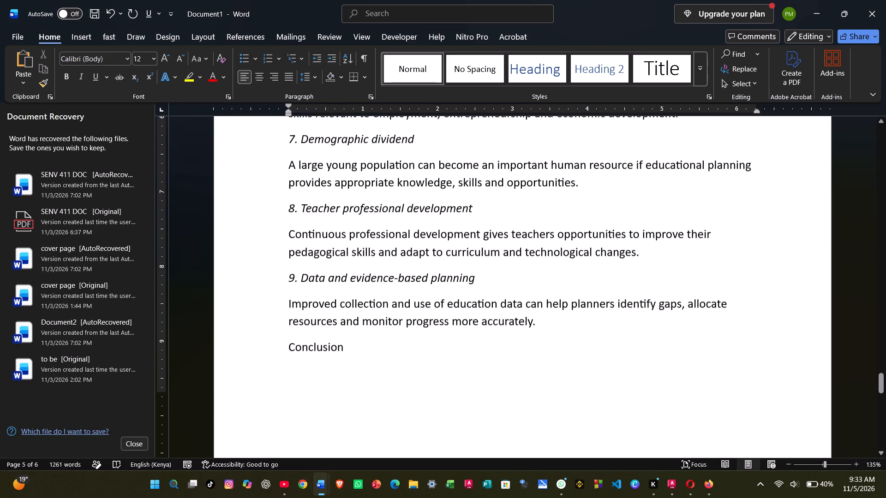
drag(283, 346, 364, 344)
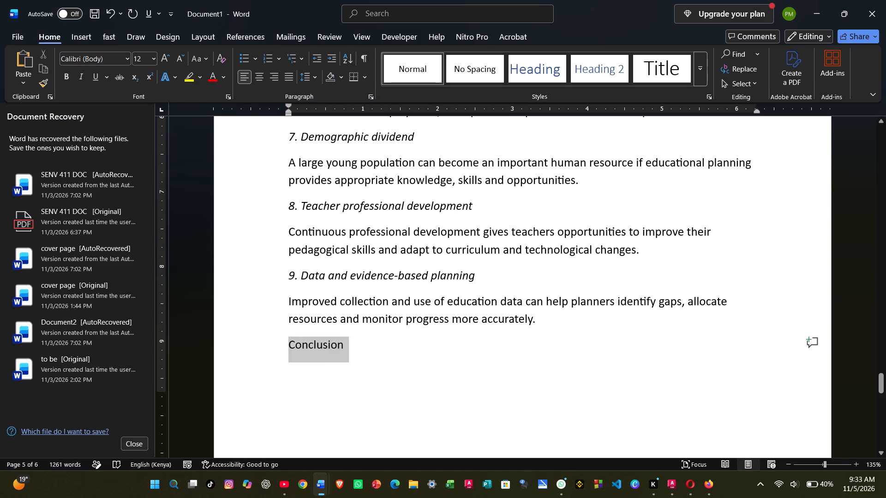
drag(364, 344, 380, 344)
click(390, 321)
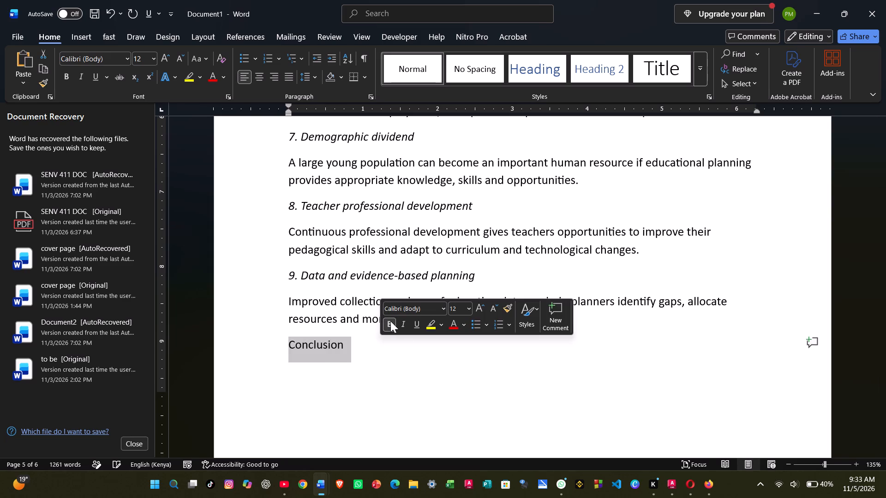
Review the formatting of the whole document, from the conclusion paragraph back to the title.
scroll(367, 353, down, 2)
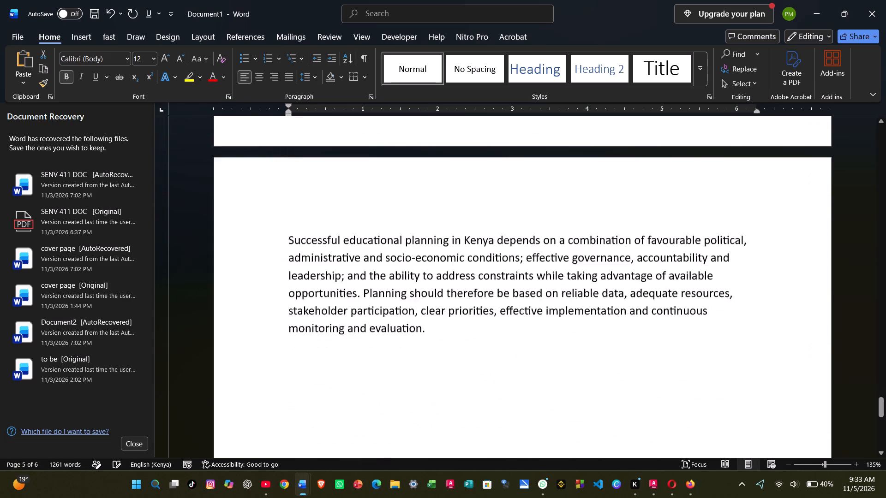
scroll(367, 353, down, 1)
scroll(367, 353, up, 2)
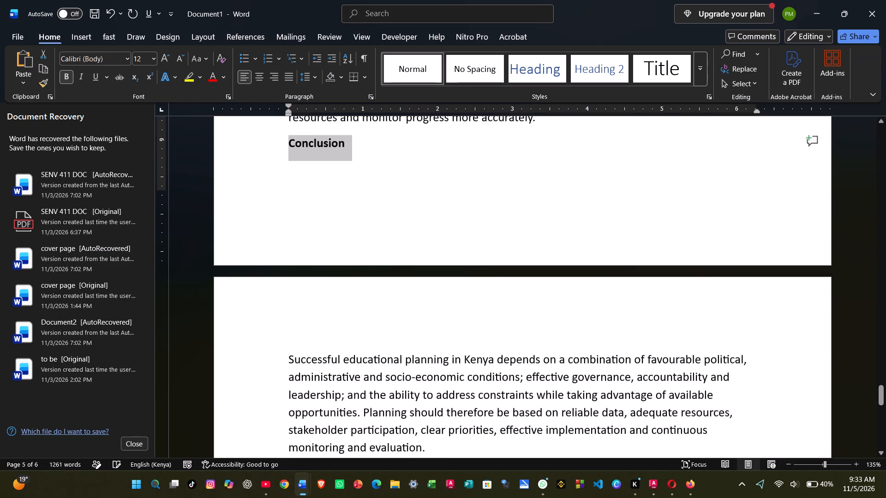
scroll(367, 353, up, 1)
scroll(420, 294, up, 2)
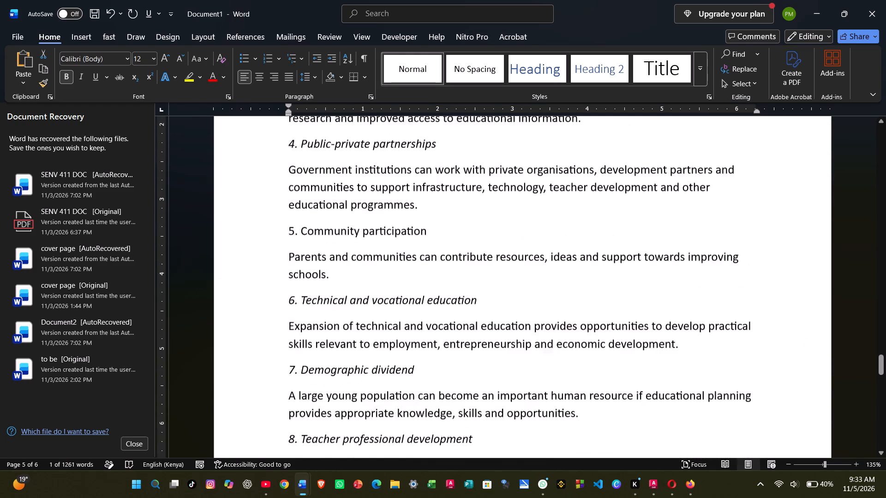
scroll(420, 294, up, 6)
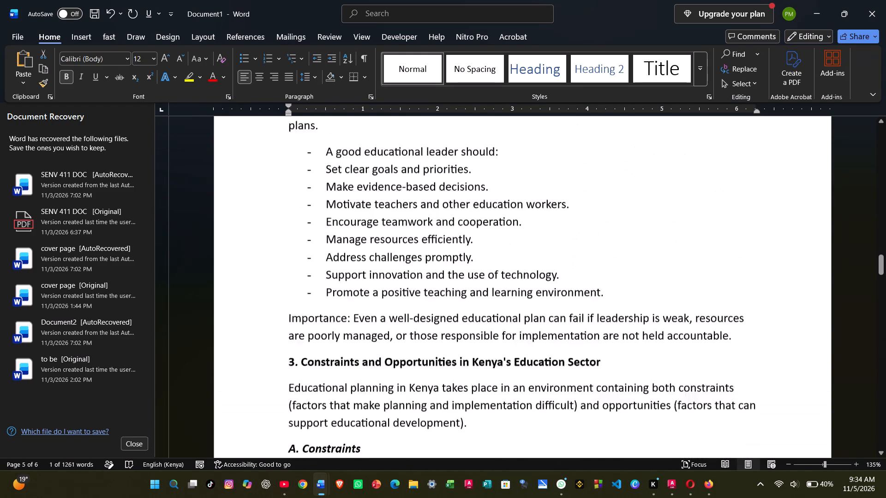
scroll(420, 294, up, 9)
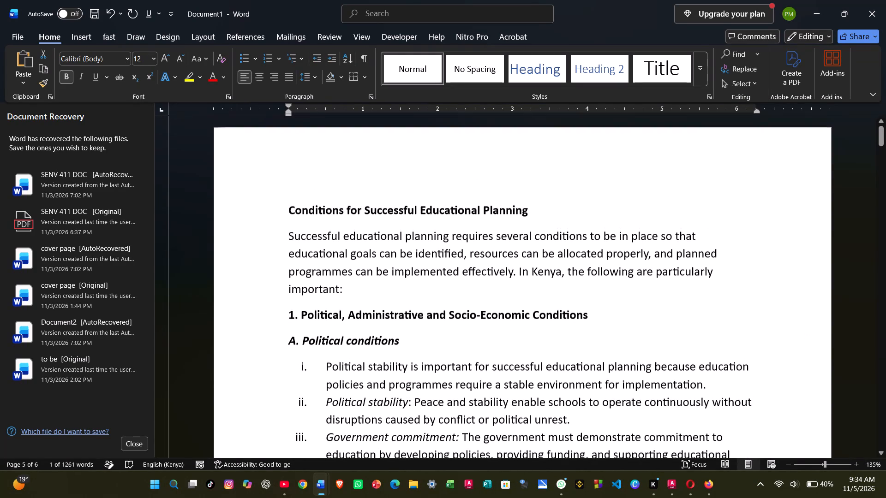
scroll(420, 294, up, 2)
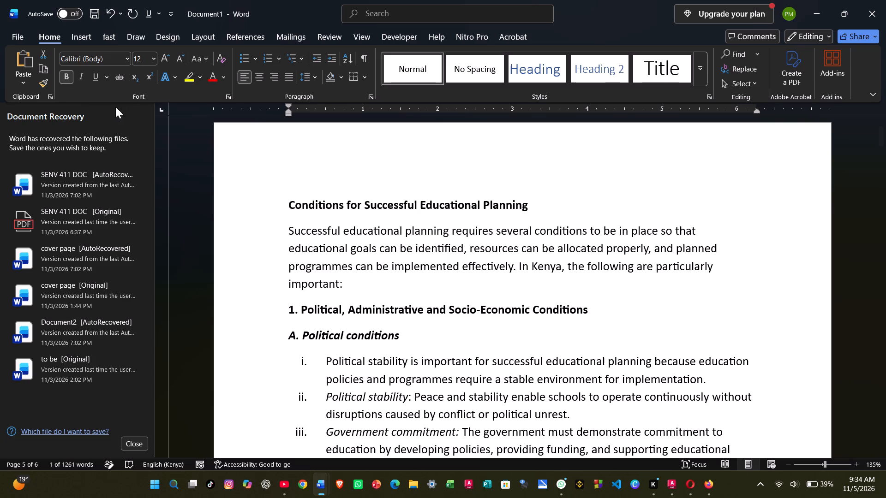
Dismiss the list of recovered files beside the document.
click(52, 97)
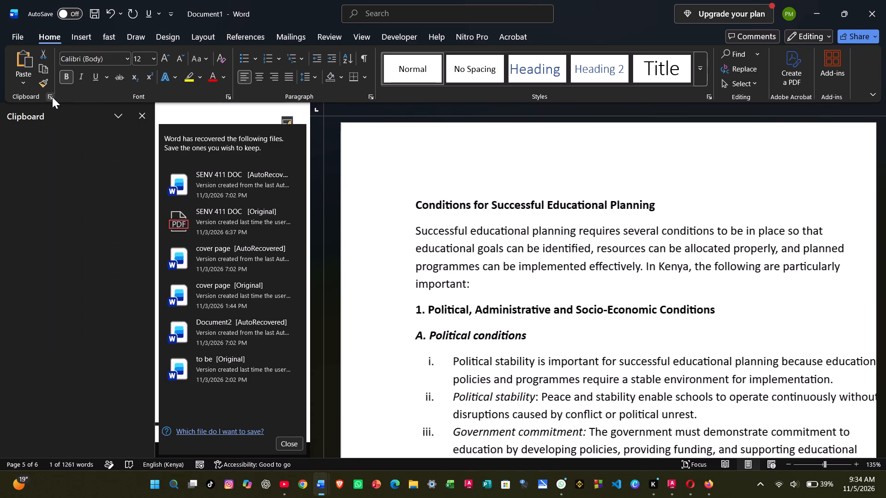
click(52, 97)
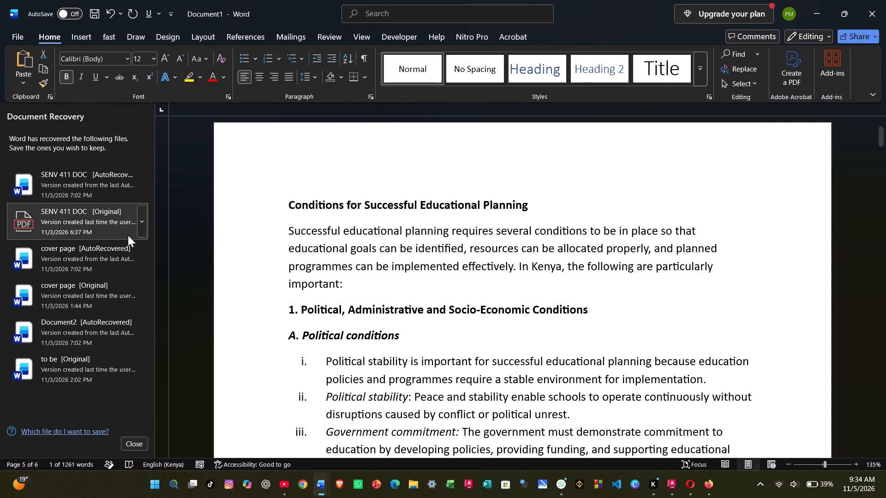
click(133, 439)
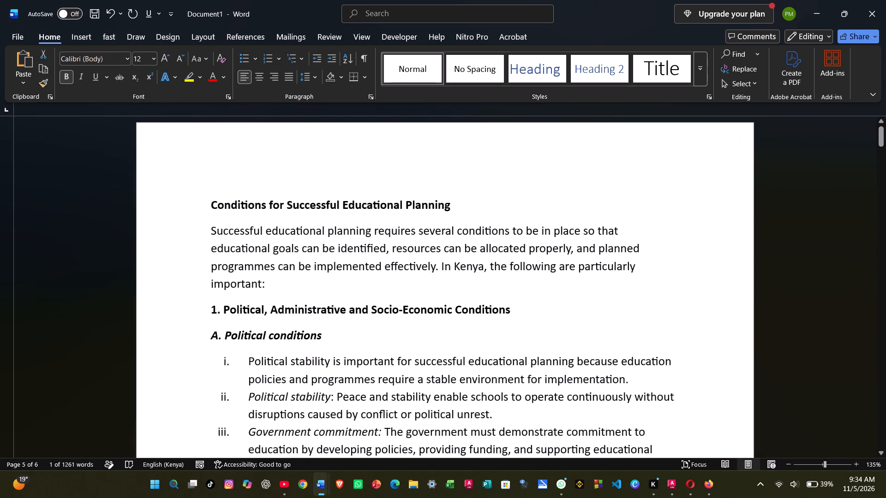
Reduce the document's top page margin to about half an inch.
click(0, 160)
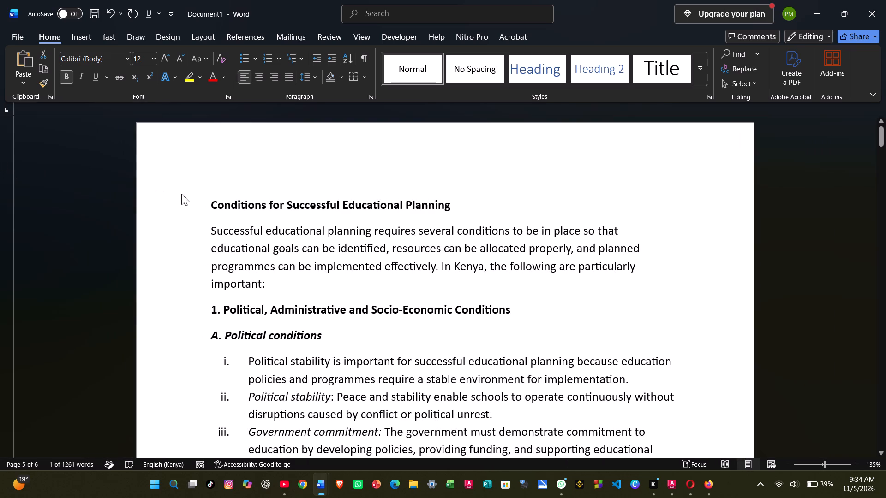
click(181, 194)
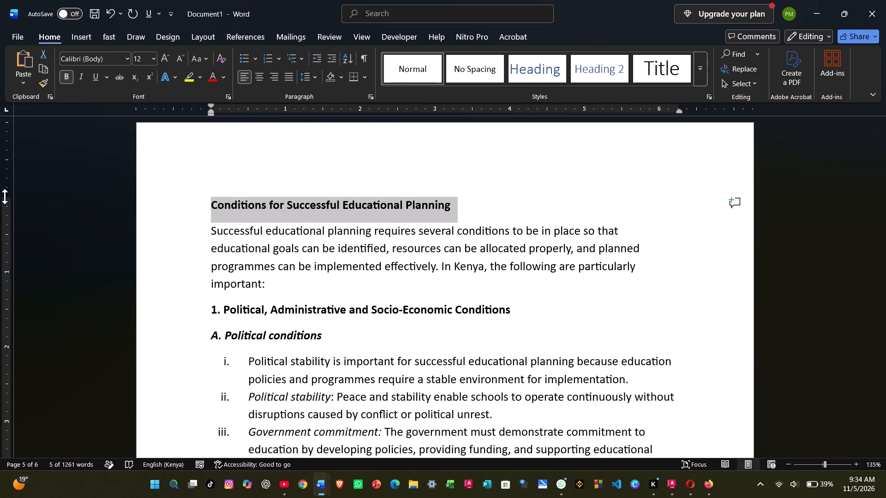
drag(5, 196, 5, 184)
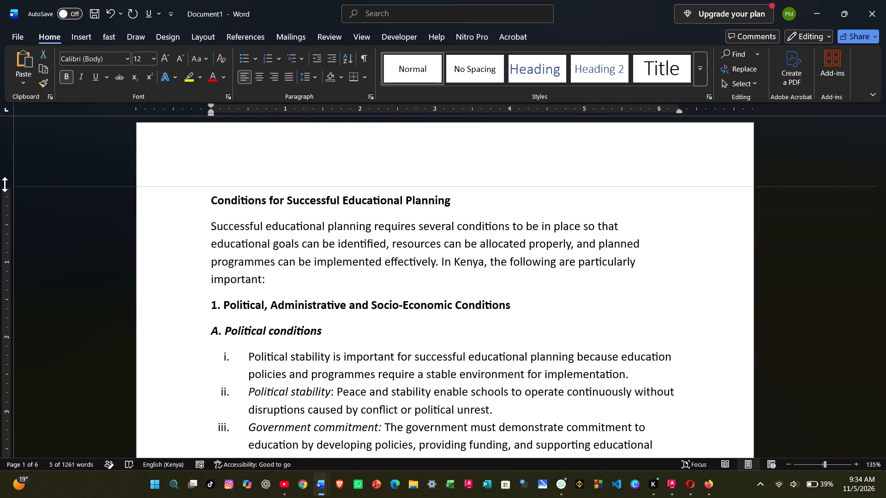
drag(5, 184, 0, 165)
click(371, 251)
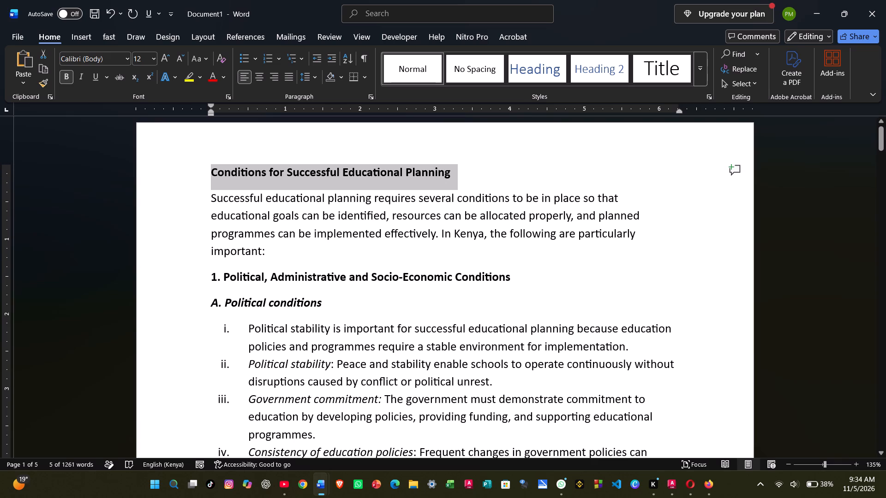
Review the page layout and formatting from the conclusion back through the opportunities, constraints and leadership sections.
scroll(371, 251, down, 9)
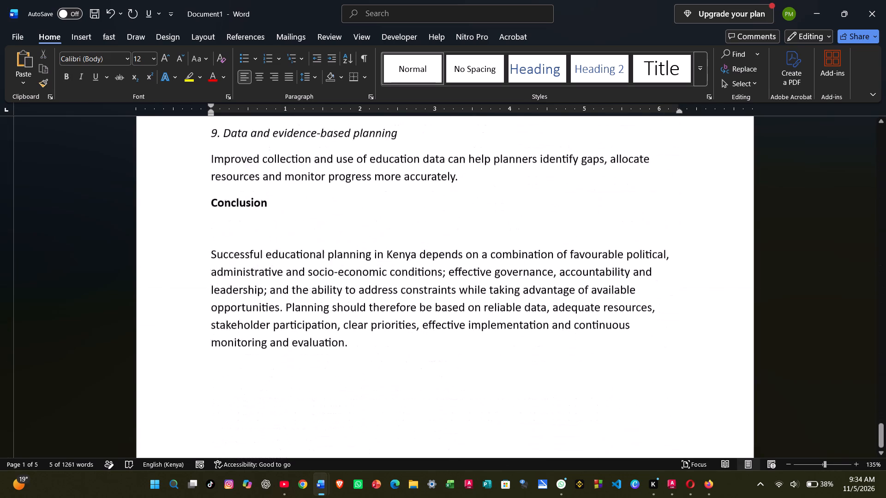
scroll(371, 251, up, 1)
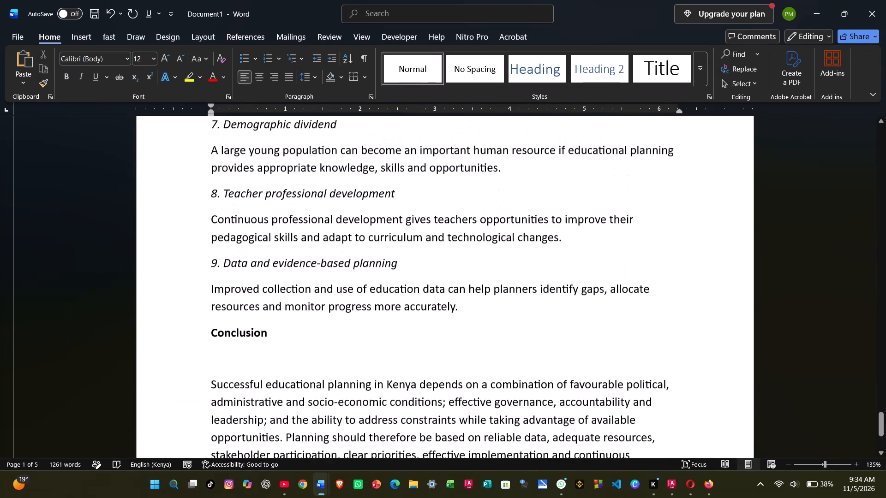
scroll(371, 251, up, 4)
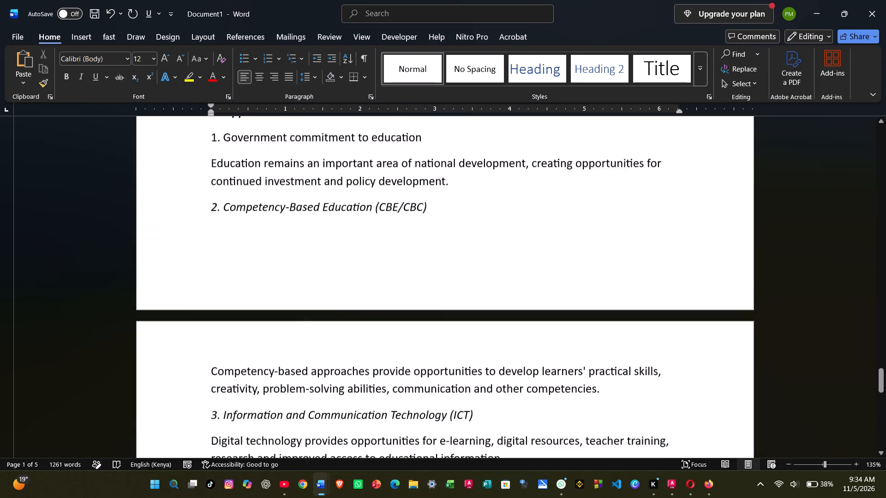
scroll(371, 251, up, 3)
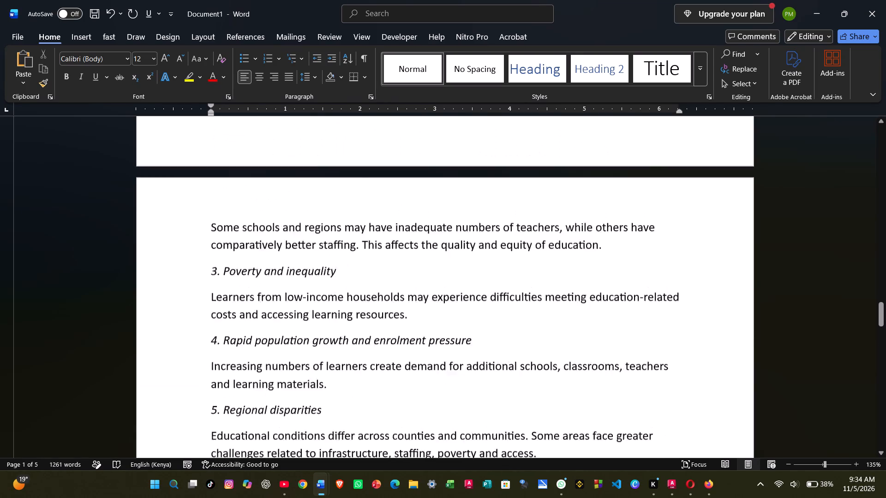
scroll(371, 251, up, 1)
scroll(371, 251, down, 2)
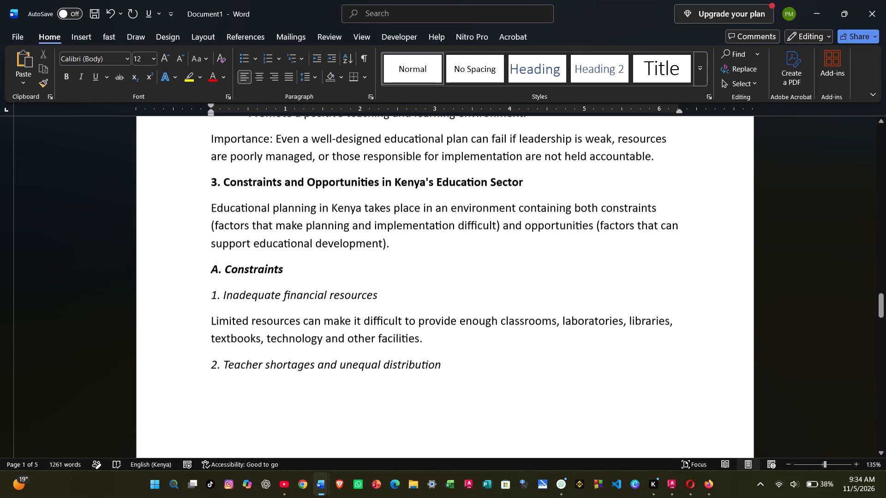
scroll(371, 251, down, 2)
scroll(371, 251, up, 2)
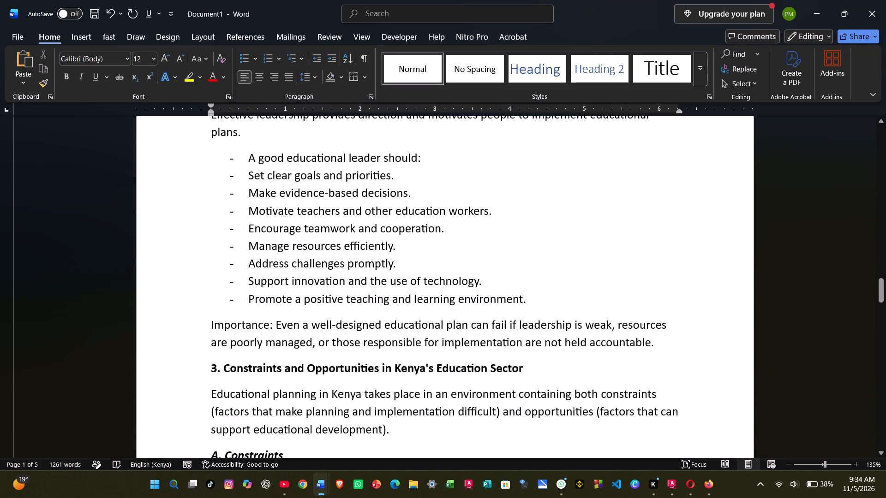
Remove the blank line between the Conclusion heading and its paragraph.
scroll(371, 251, up, 7)
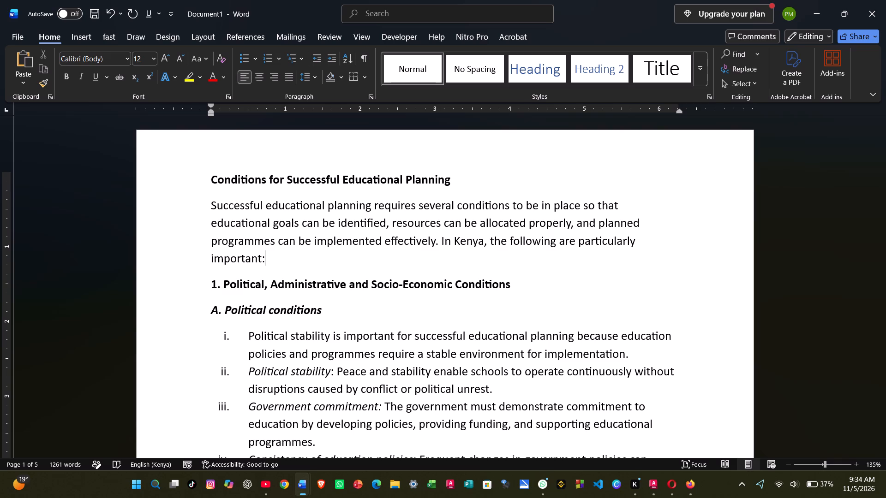
scroll(379, 260, down, 6)
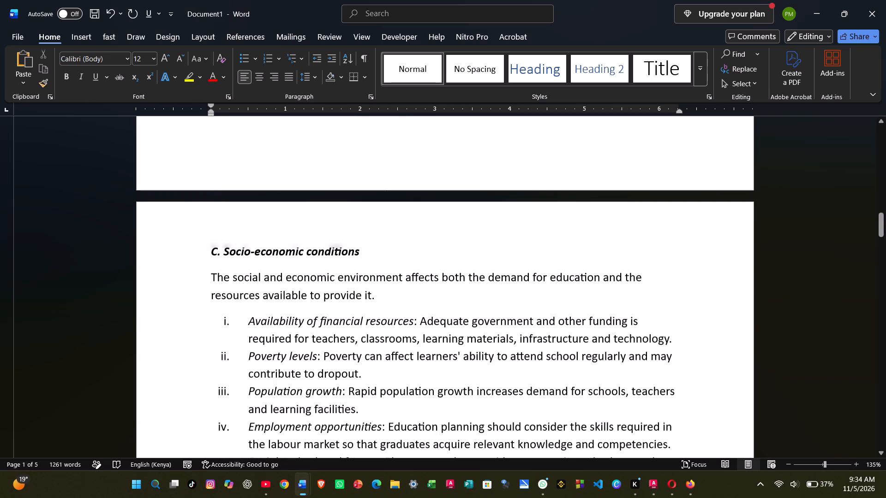
scroll(379, 260, down, 5)
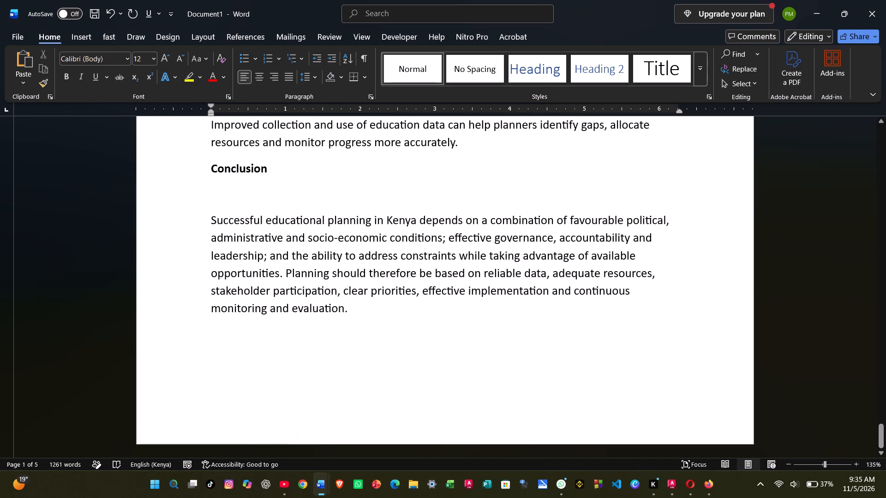
click(236, 195)
key(BackSpace)
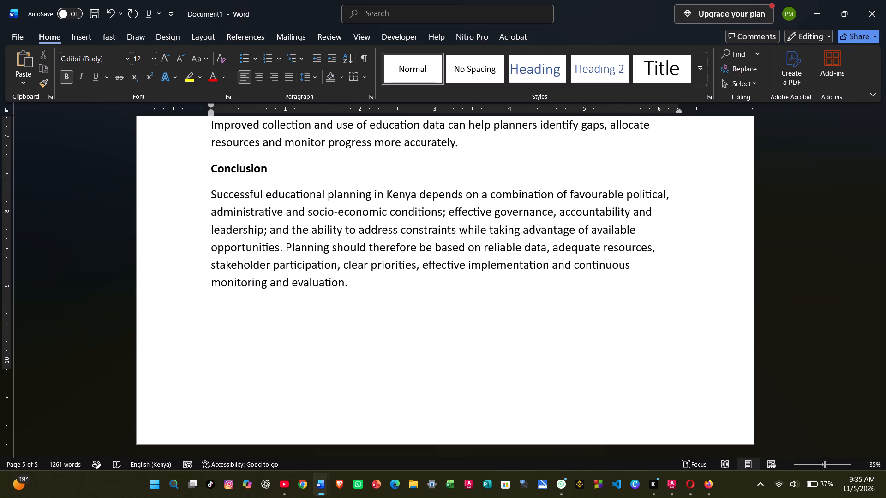
Review the headings, lists and spacing of the whole document, back to the title and down again to the conclusion.
scroll(280, 206, up, 3)
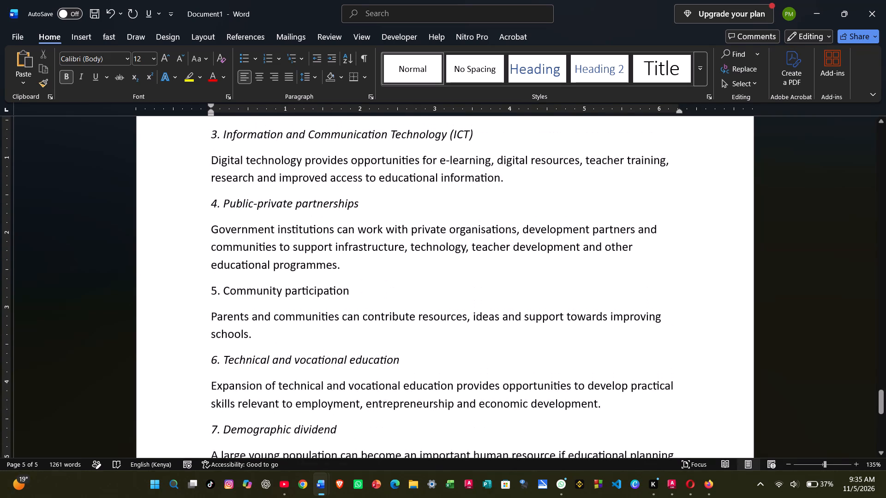
scroll(280, 206, up, 9)
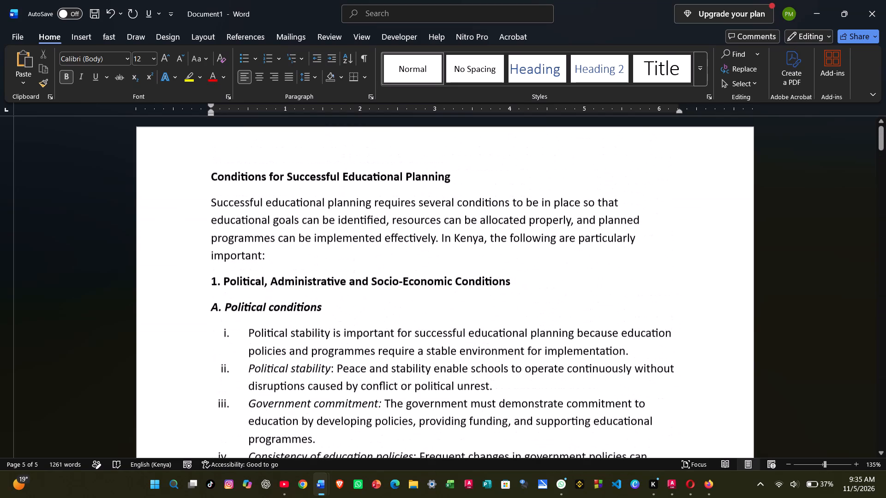
scroll(280, 206, up, 1)
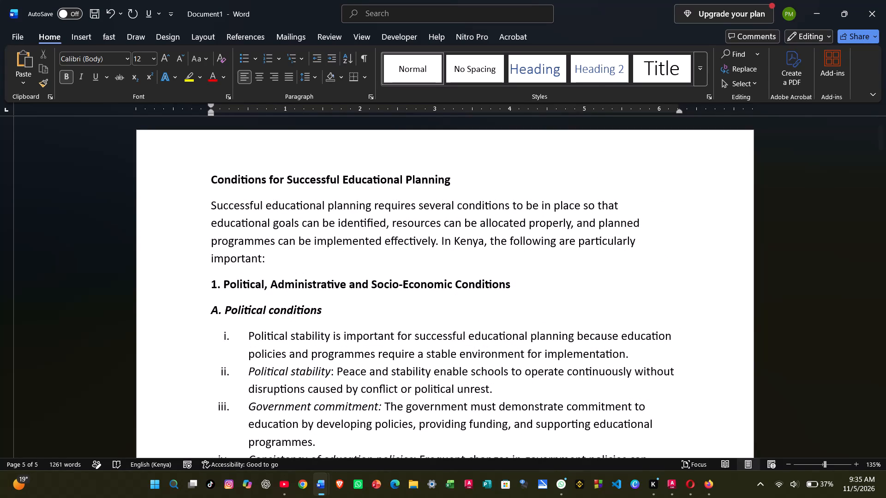
scroll(264, 231, down, 2)
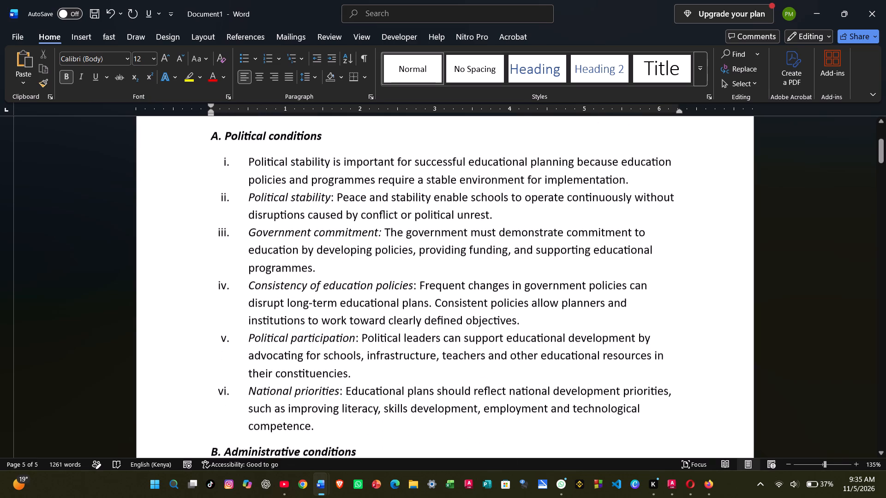
scroll(264, 231, down, 7)
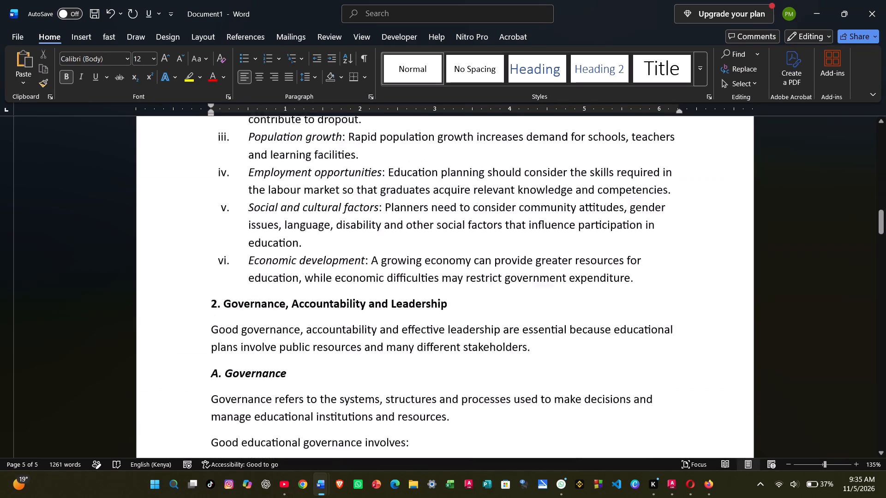
scroll(264, 231, down, 3)
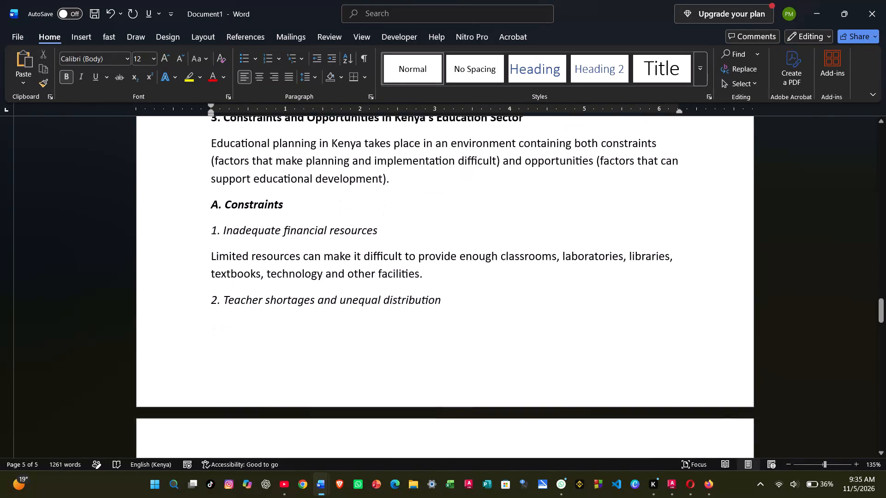
scroll(264, 231, down, 6)
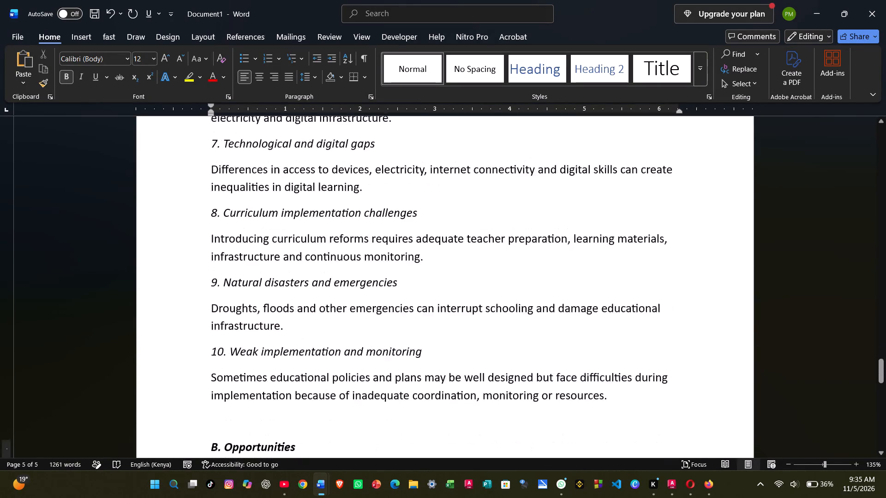
scroll(264, 231, down, 3)
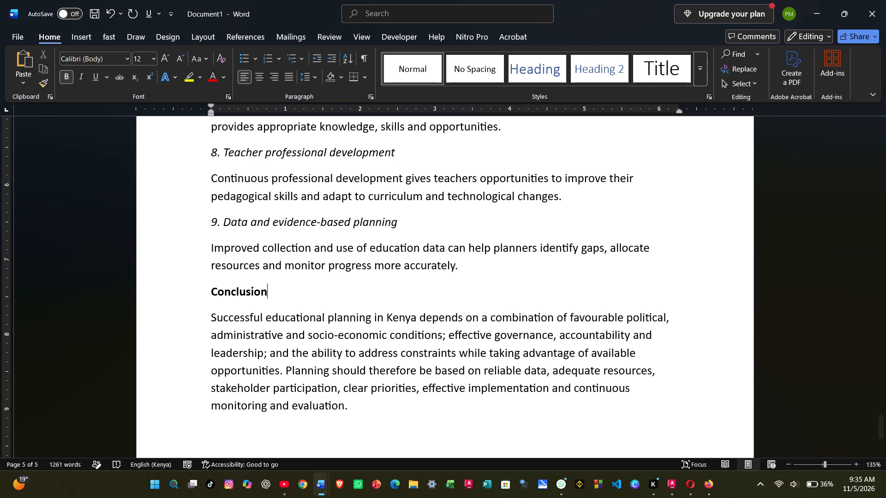
Set the entire document's text to Times New Roman, size 12.
key(ctrl+a)
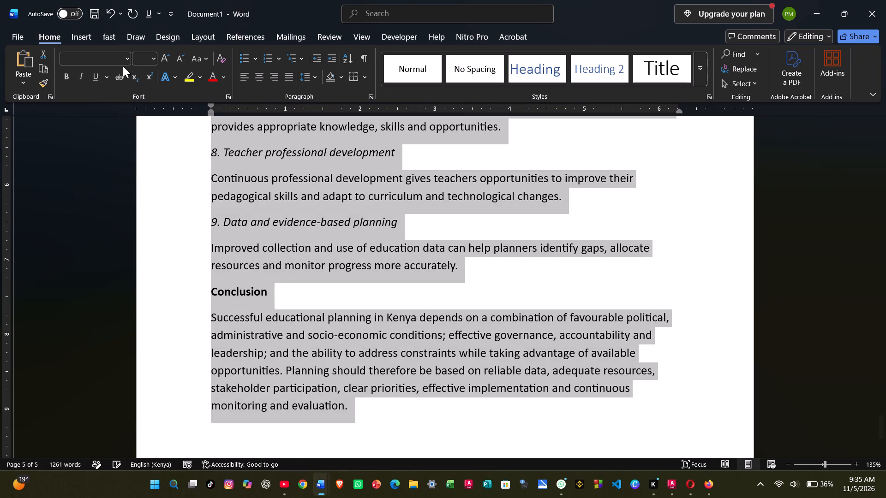
click(126, 58)
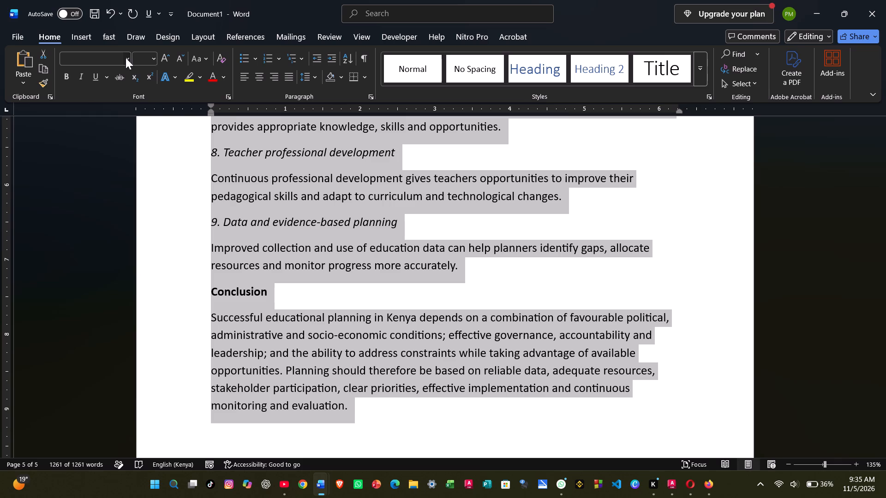
click(120, 141)
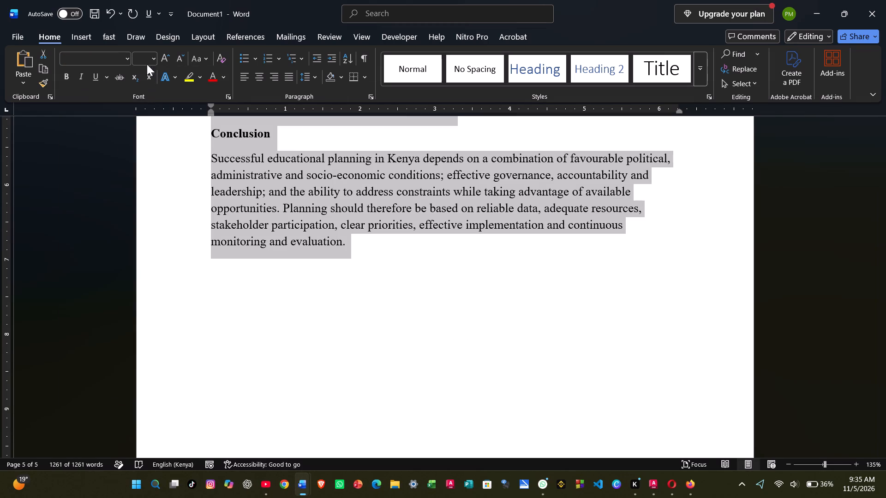
click(152, 59)
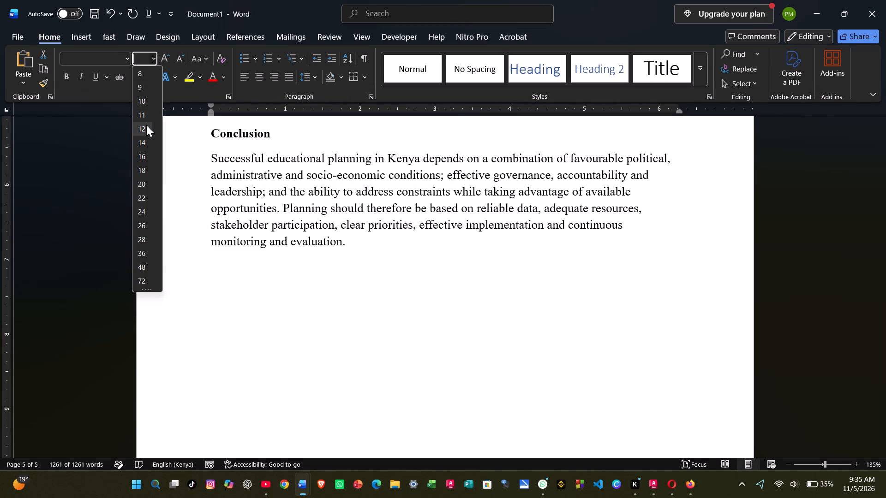
click(146, 125)
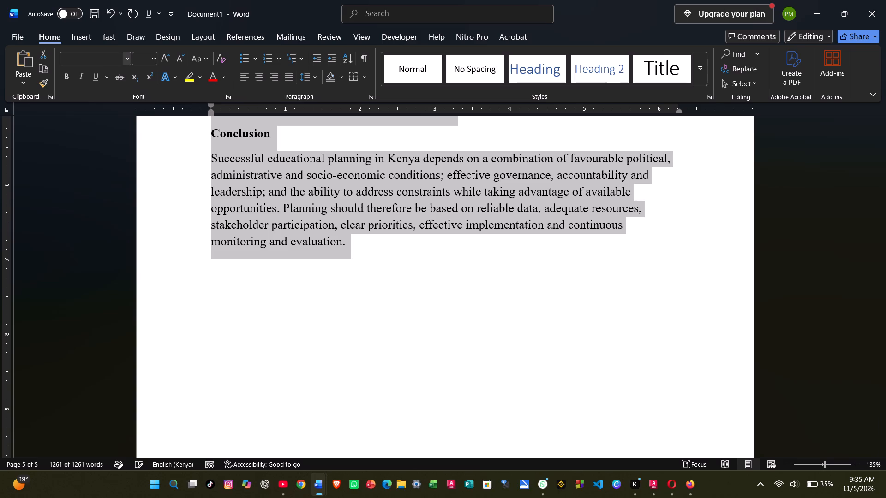
click(126, 59)
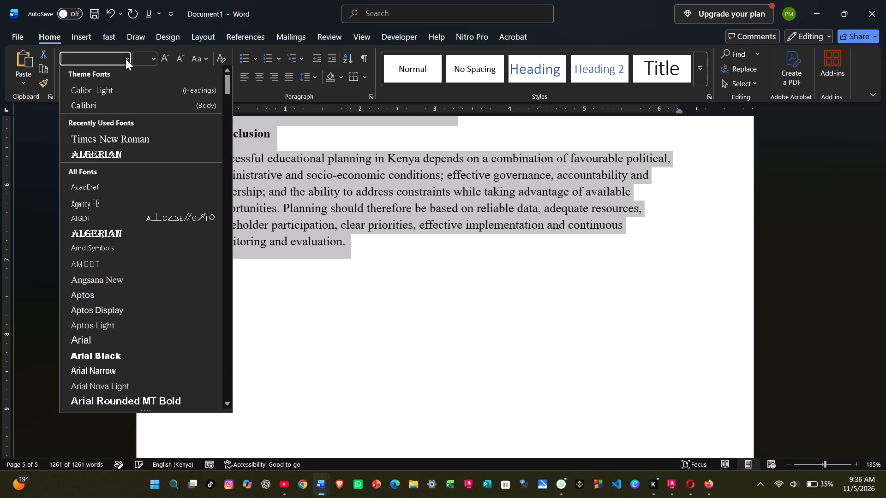
key(Return)
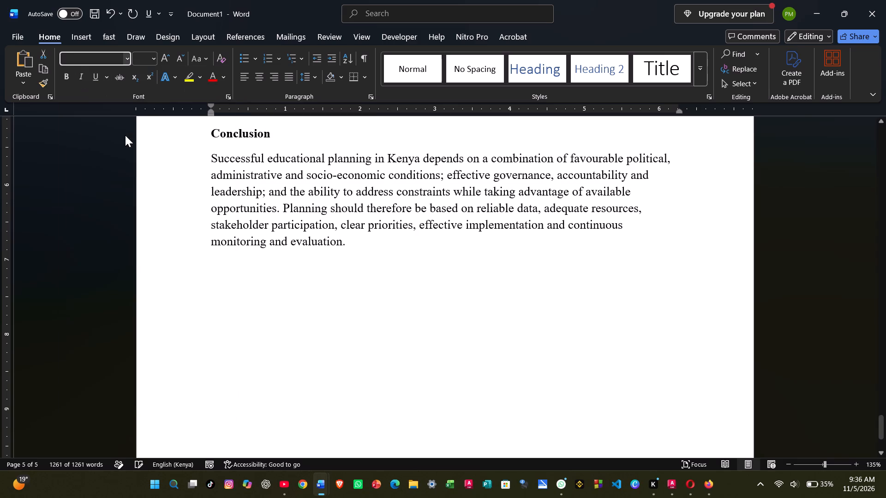
click(375, 271)
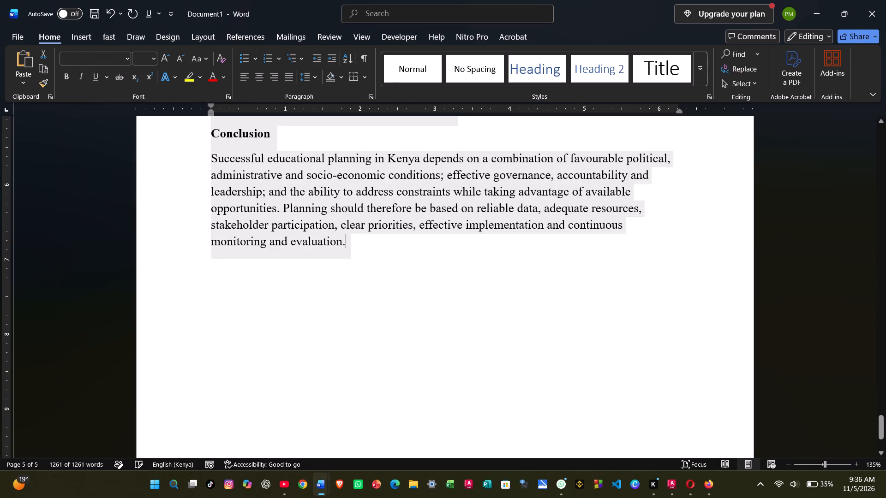
Check how the document's lists, headings and page breaks look in the new font, at 92% zoom.
scroll(375, 271, up, 12)
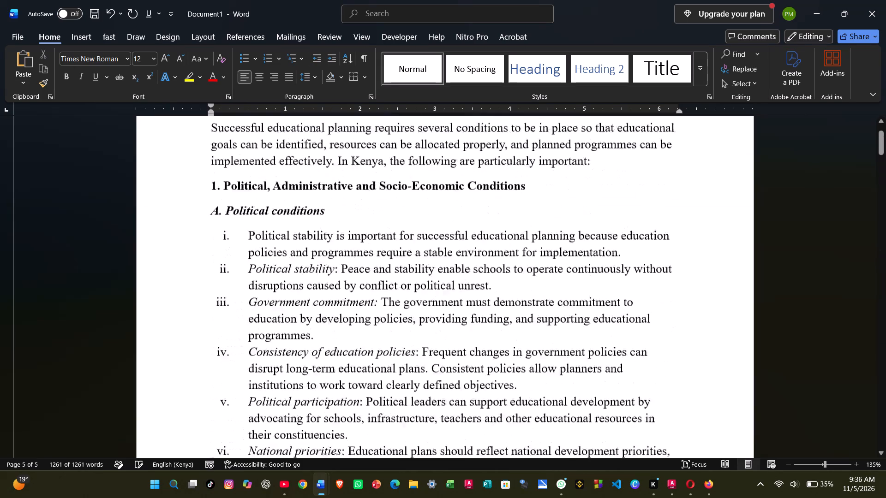
scroll(375, 271, up, 1)
scroll(375, 271, down, 4)
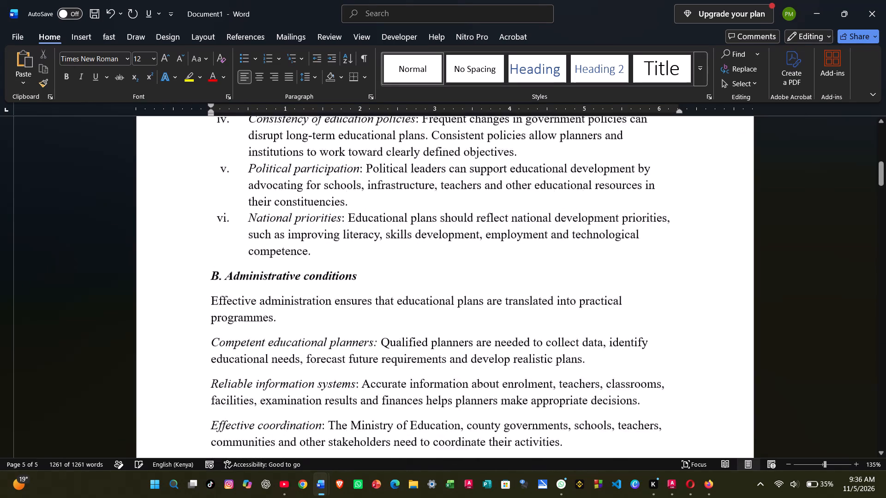
scroll(375, 271, down, 6)
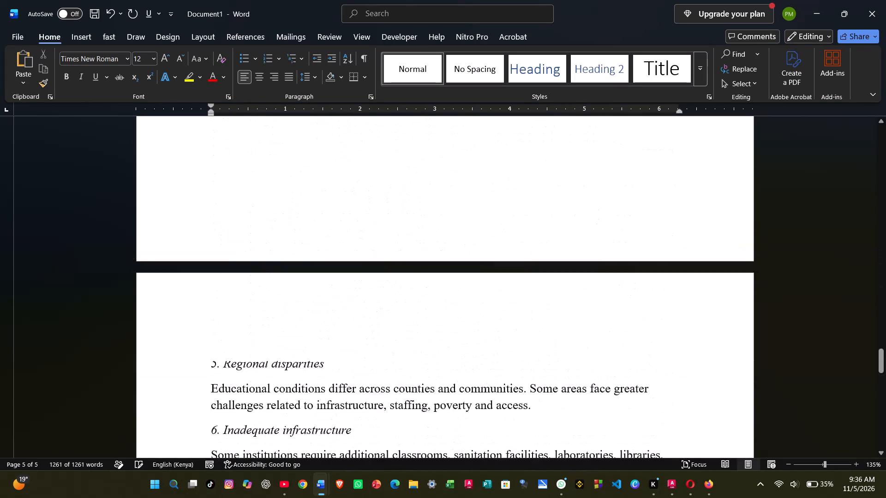
scroll(375, 271, down, 2)
scroll(375, 271, up, 2)
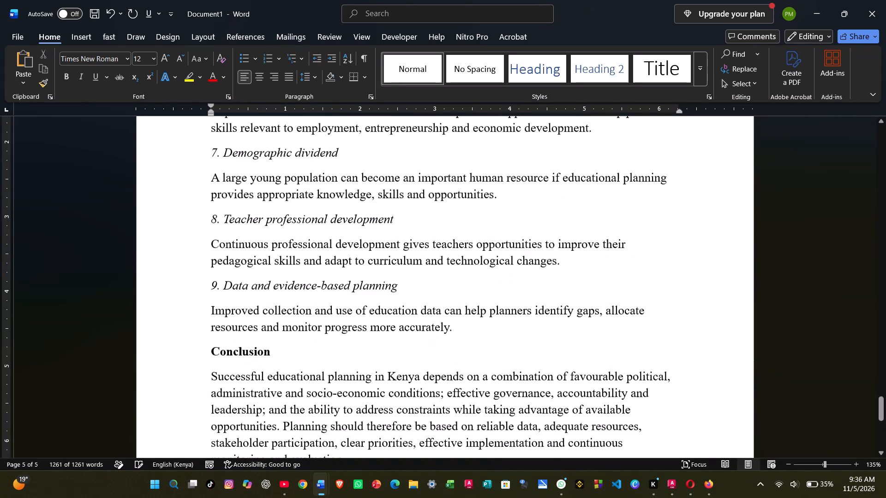
scroll(375, 271, up, 2)
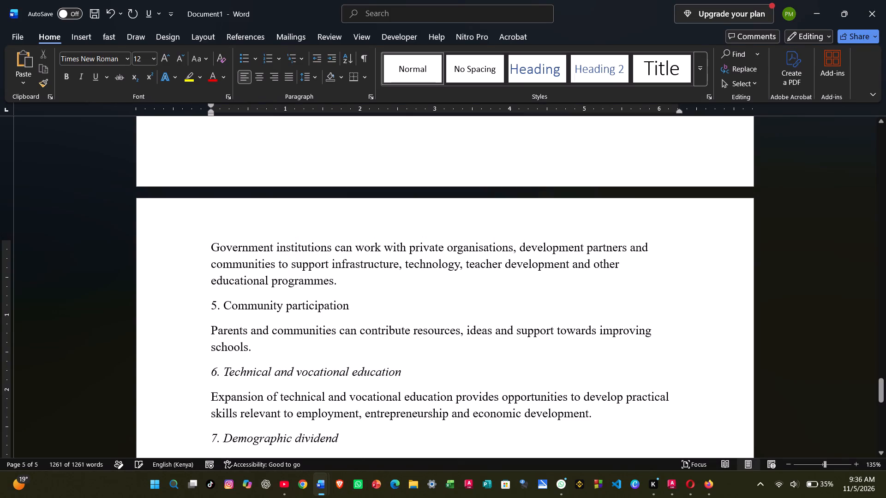
click(307, 233)
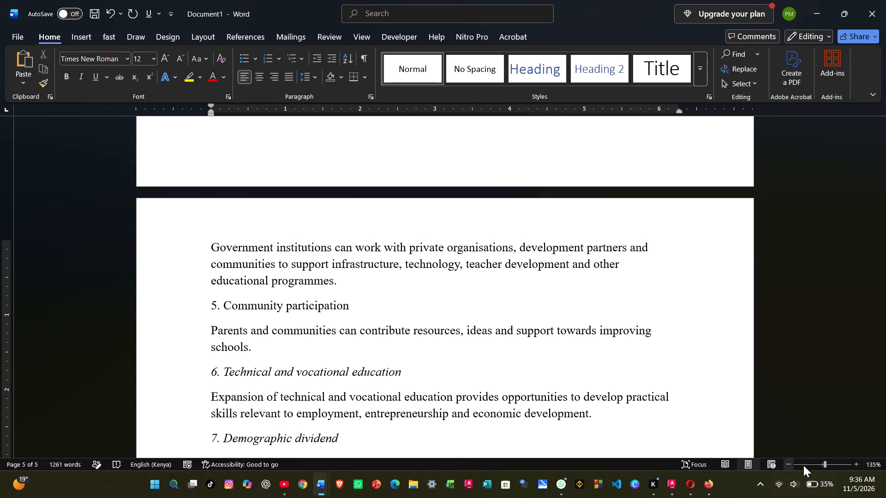
click(815, 465)
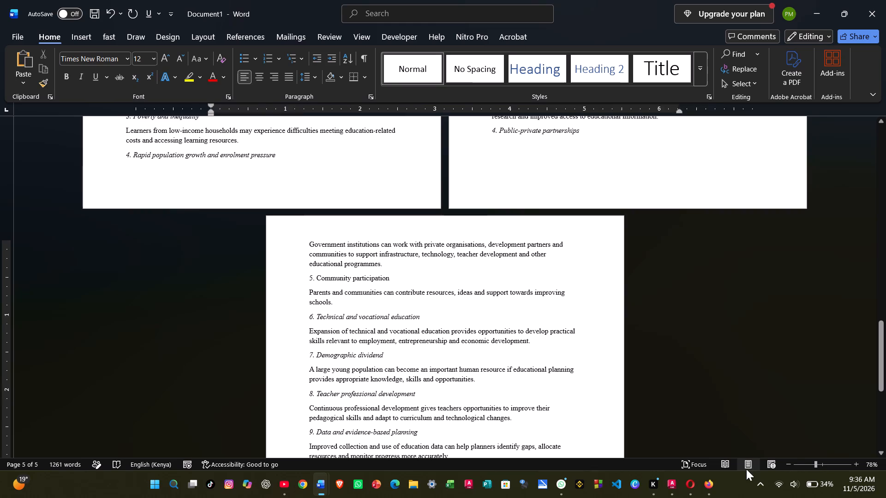
click(820, 467)
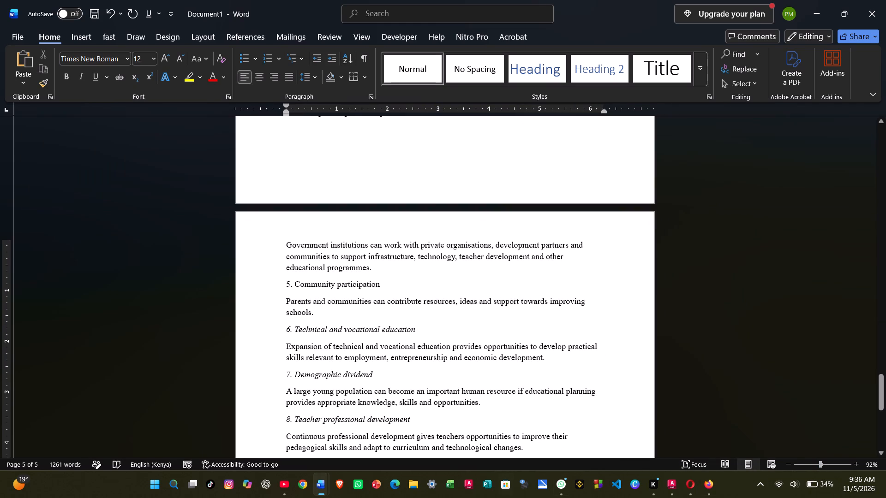
scroll(406, 447, up, 10)
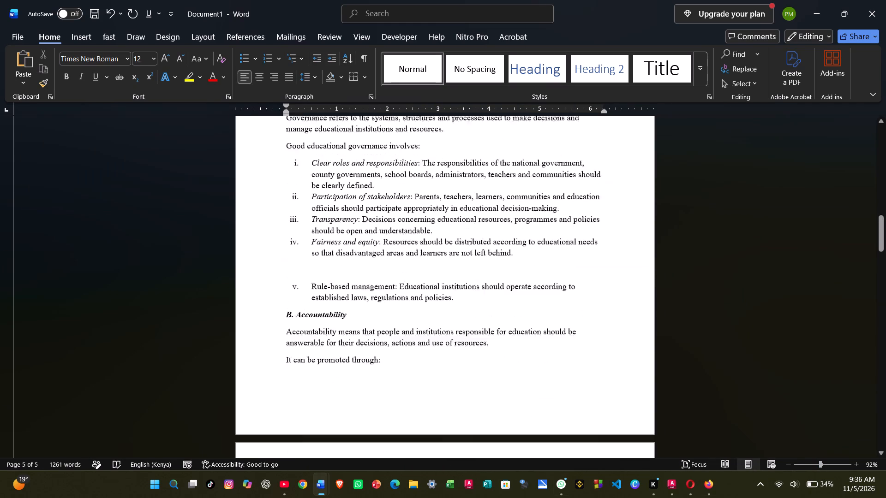
scroll(406, 447, up, 7)
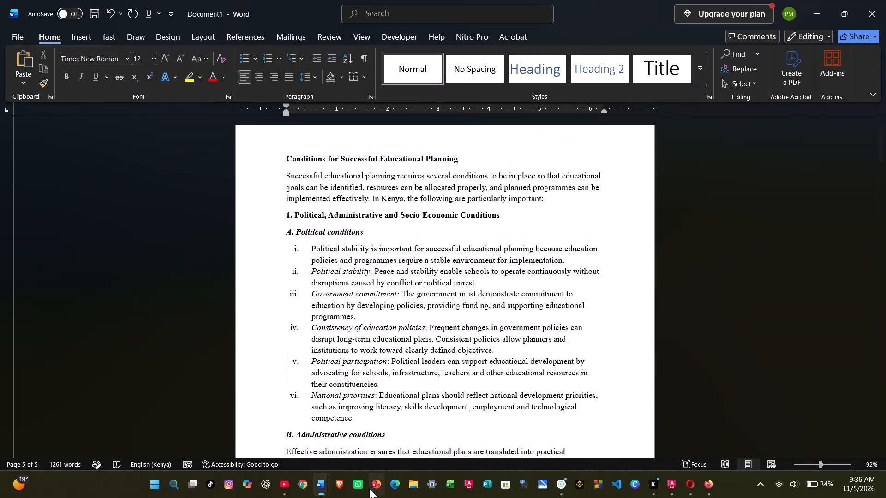
Launch the Binance app.
click(572, 497)
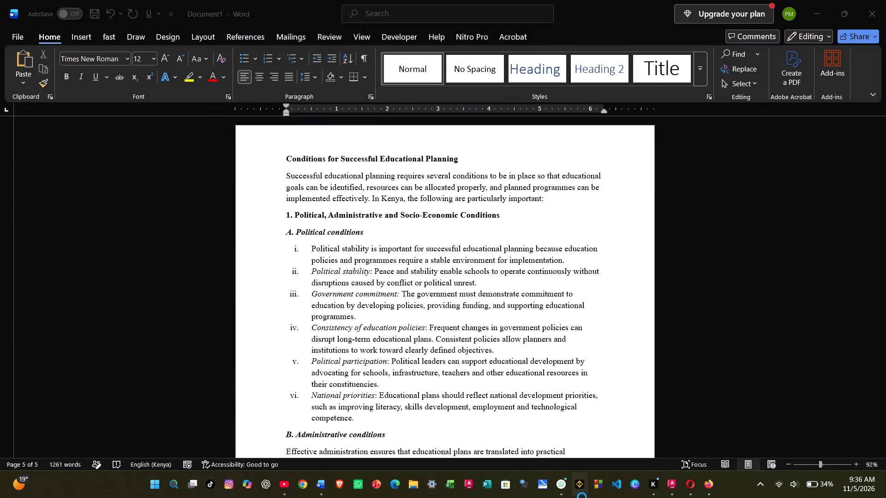